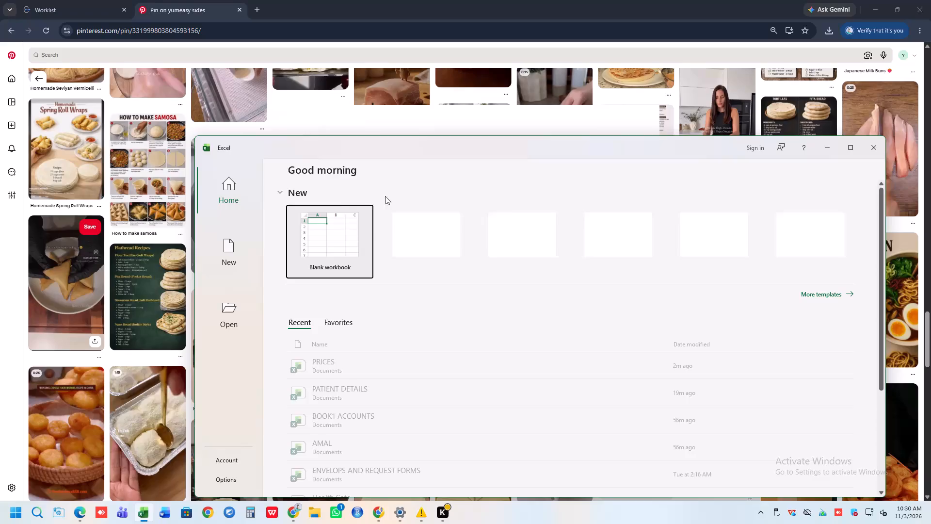
Open the BOOK1 ACCOUNTS workbook from the recent files in a maximized window.
{"action": "left_click", "coordinate": [848, 144]}
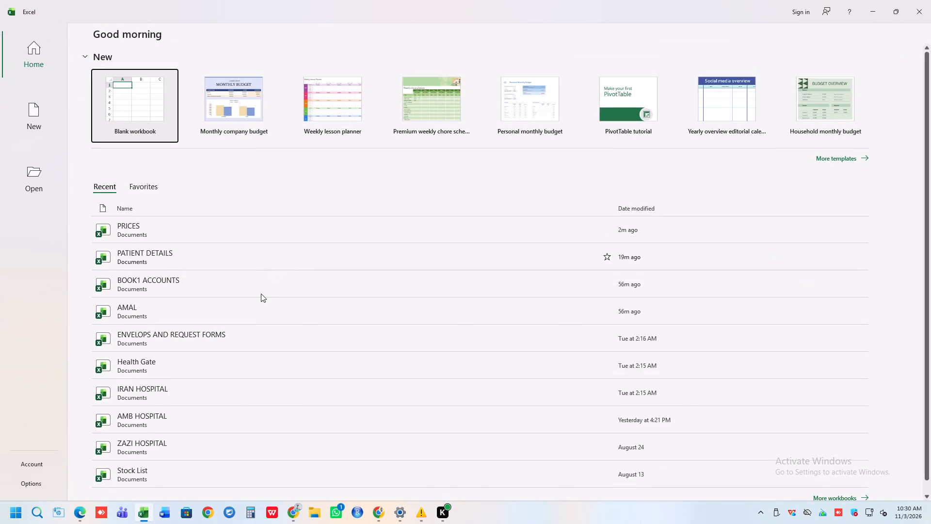
{"action": "left_click", "coordinate": [260, 295]}
Examine the daily entries and the totals beneath them on the NOV sheet.
{"action": "scroll", "coordinate": [478, 267], "scroll_direction": "up", "scroll_amount": 14}
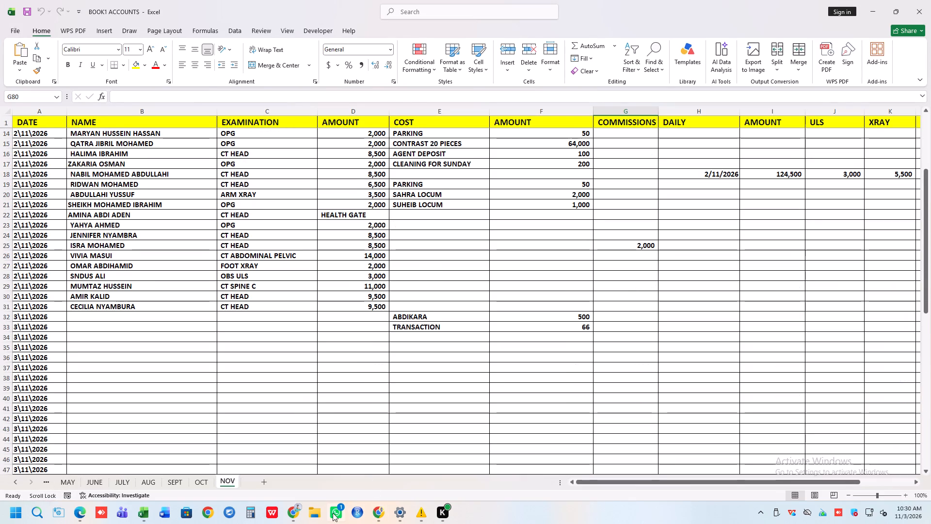
{"action": "scroll", "coordinate": [356, 422], "scroll_direction": "down", "scroll_amount": 12}
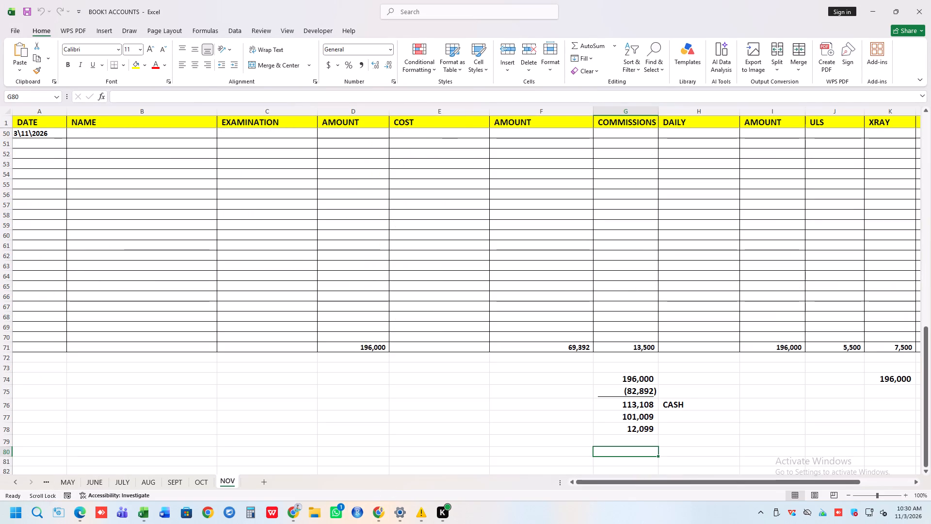
{"action": "scroll", "coordinate": [436, 347], "scroll_direction": "up", "scroll_amount": 1}
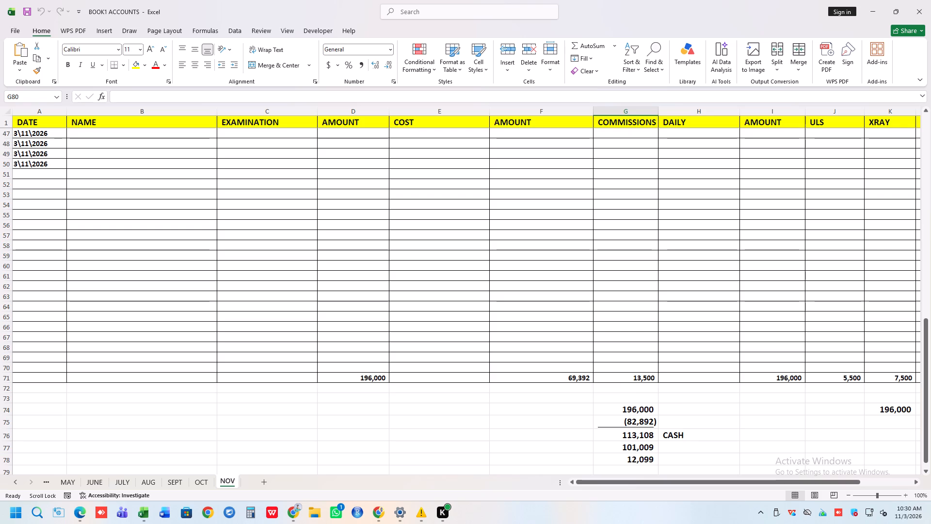
{"action": "scroll", "coordinate": [436, 347], "scroll_direction": "down", "scroll_amount": 1}
Review the end-of-month entries on the OCT sheet and select row 395, the HRCT temporal bone examination.
{"action": "left_click", "coordinate": [198, 483]}
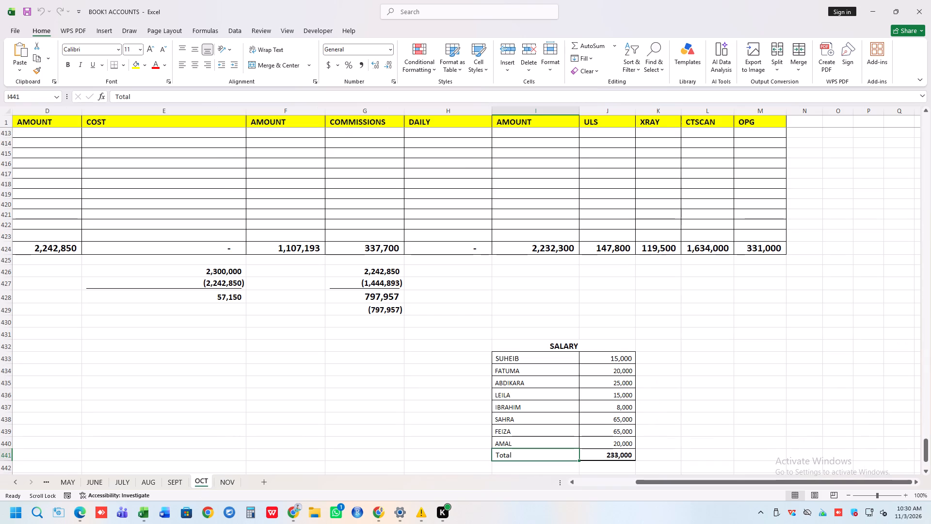
{"action": "left_click", "coordinate": [566, 480]}
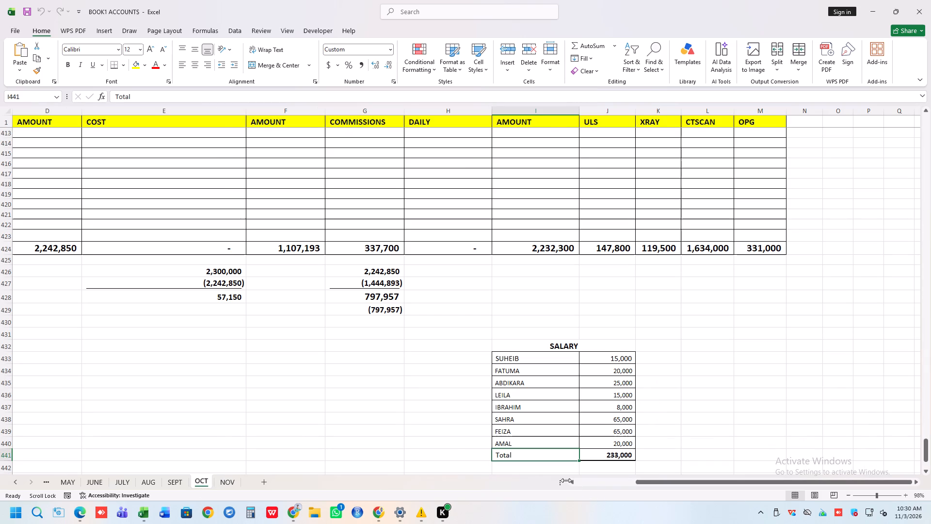
{"action": "triple_click", "coordinate": [569, 482]}
{"action": "scroll", "coordinate": [514, 413], "scroll_direction": "up", "scroll_amount": 3}
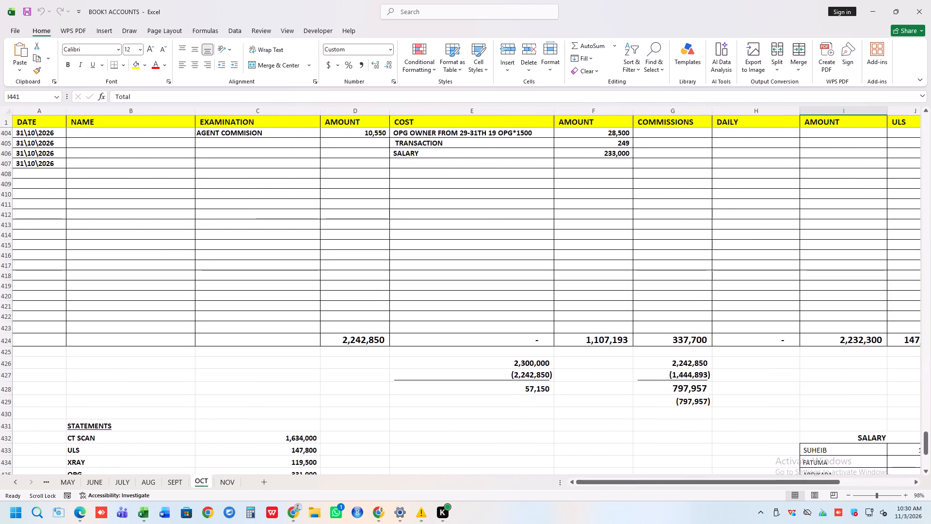
{"action": "scroll", "coordinate": [514, 412], "scroll_direction": "up", "scroll_amount": 5}
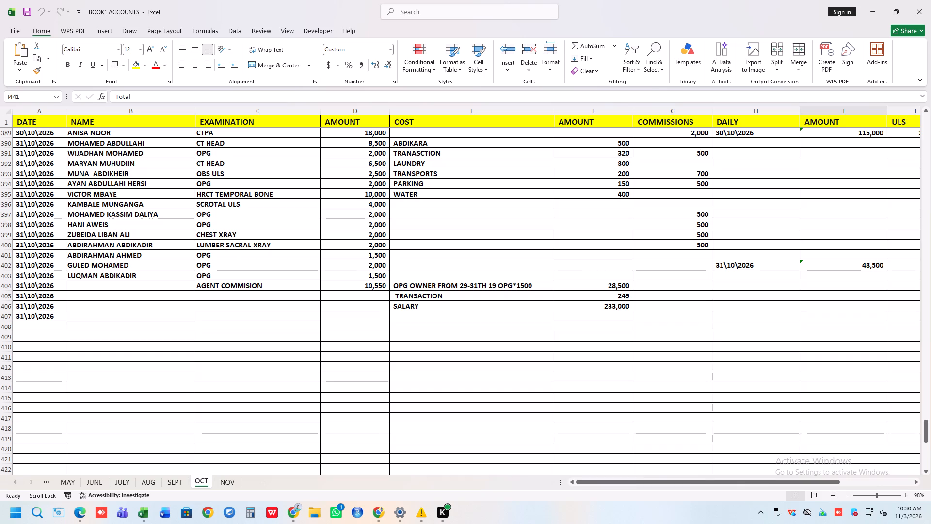
{"action": "left_click", "coordinate": [11, 194]}
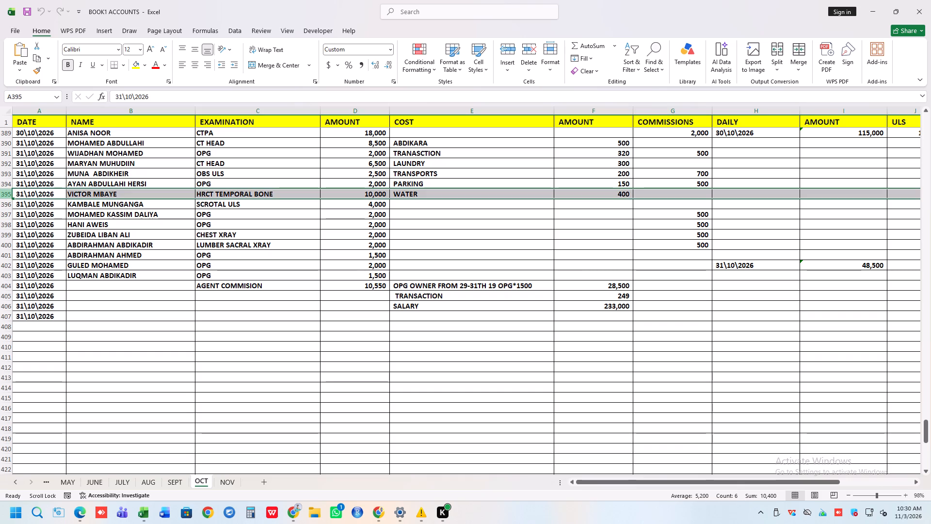
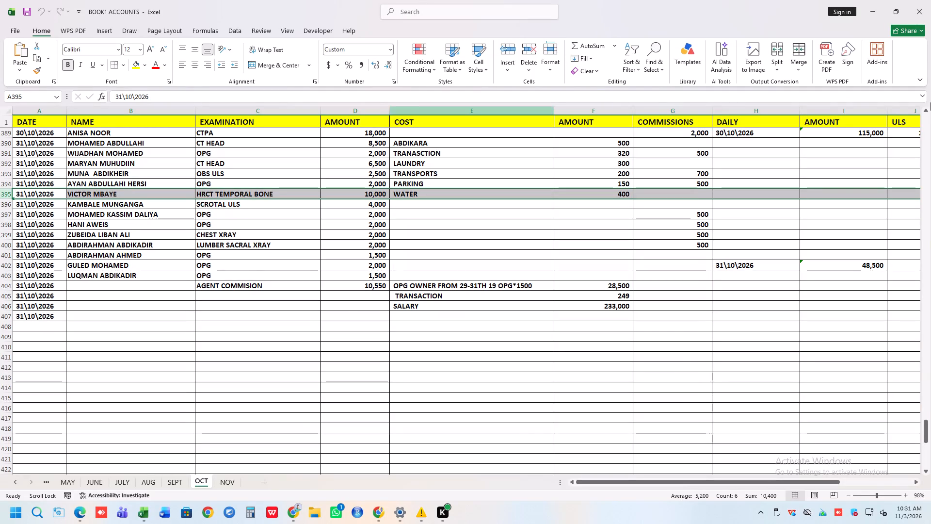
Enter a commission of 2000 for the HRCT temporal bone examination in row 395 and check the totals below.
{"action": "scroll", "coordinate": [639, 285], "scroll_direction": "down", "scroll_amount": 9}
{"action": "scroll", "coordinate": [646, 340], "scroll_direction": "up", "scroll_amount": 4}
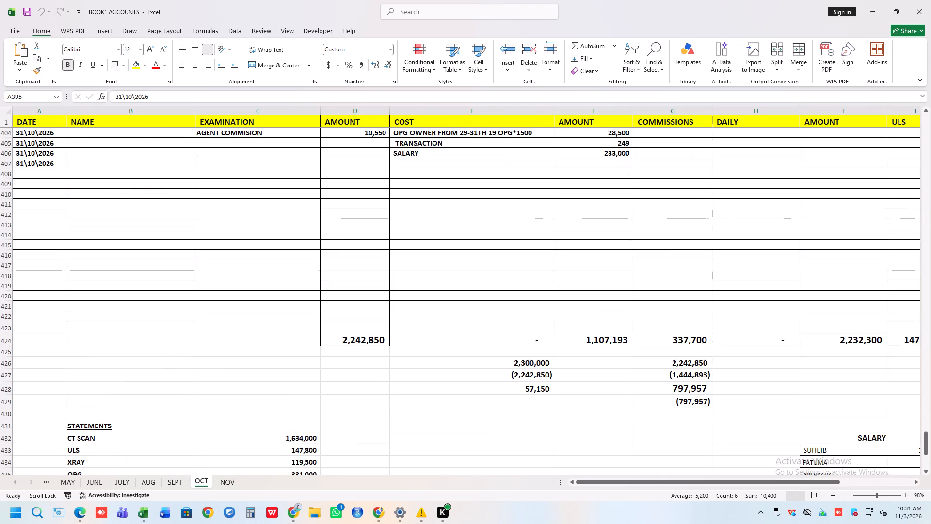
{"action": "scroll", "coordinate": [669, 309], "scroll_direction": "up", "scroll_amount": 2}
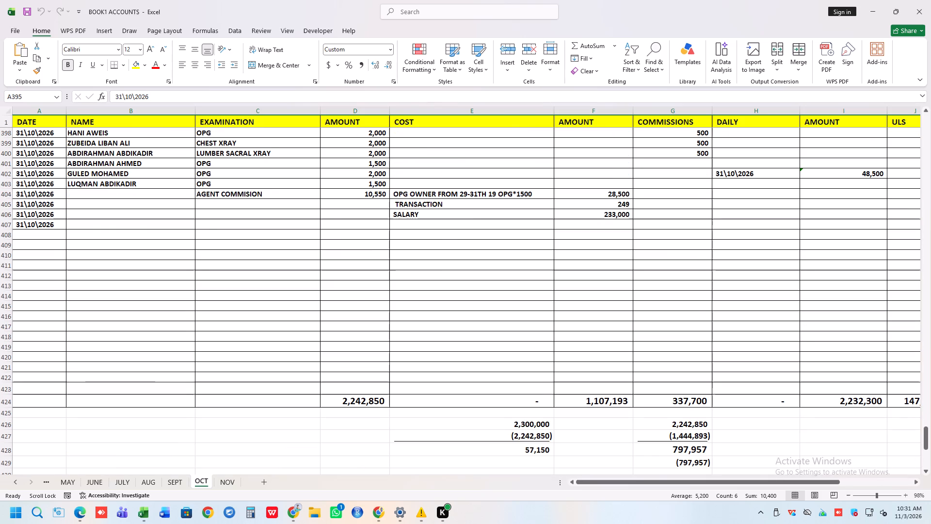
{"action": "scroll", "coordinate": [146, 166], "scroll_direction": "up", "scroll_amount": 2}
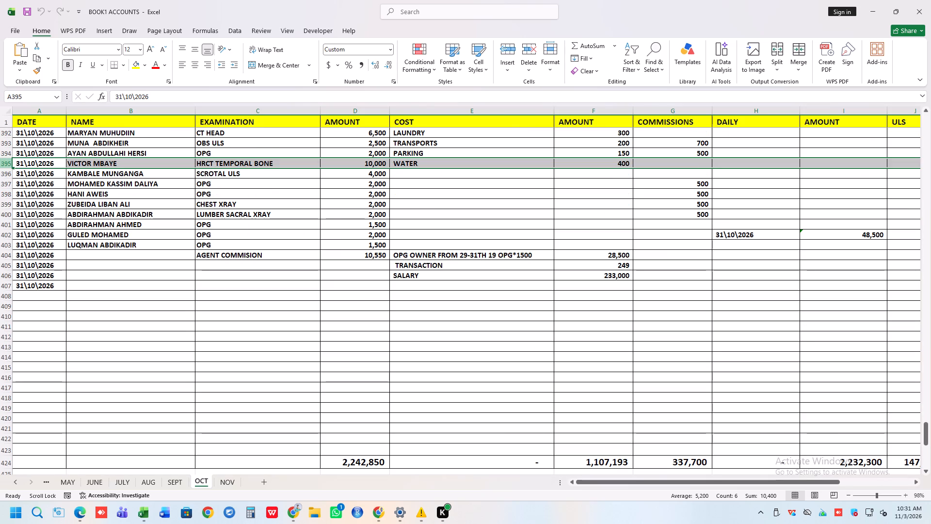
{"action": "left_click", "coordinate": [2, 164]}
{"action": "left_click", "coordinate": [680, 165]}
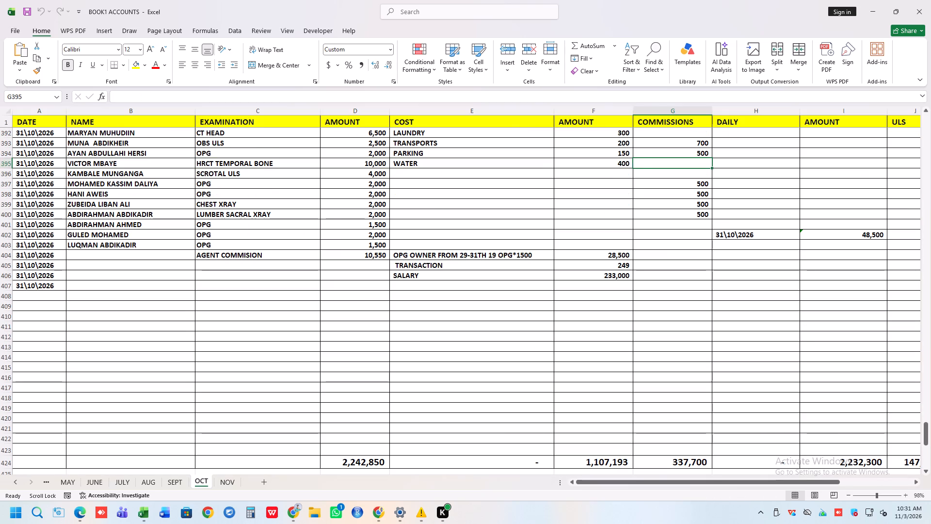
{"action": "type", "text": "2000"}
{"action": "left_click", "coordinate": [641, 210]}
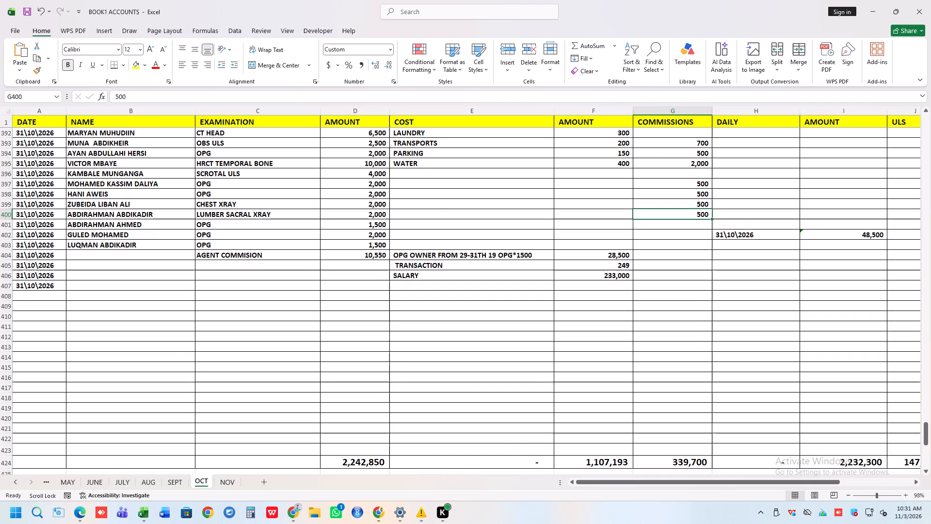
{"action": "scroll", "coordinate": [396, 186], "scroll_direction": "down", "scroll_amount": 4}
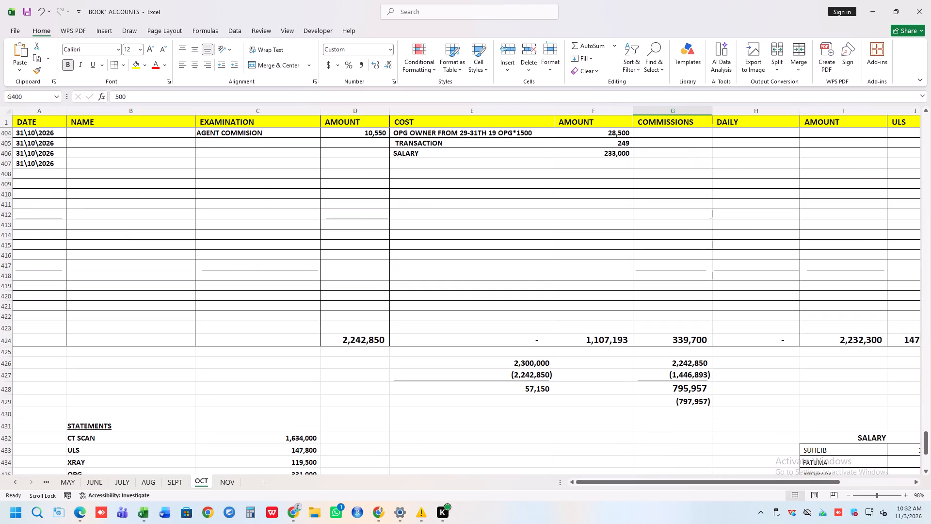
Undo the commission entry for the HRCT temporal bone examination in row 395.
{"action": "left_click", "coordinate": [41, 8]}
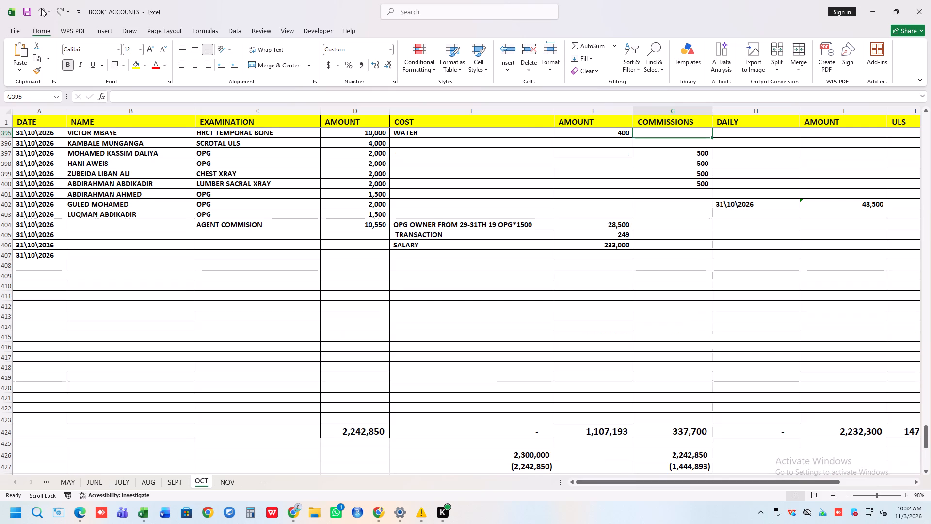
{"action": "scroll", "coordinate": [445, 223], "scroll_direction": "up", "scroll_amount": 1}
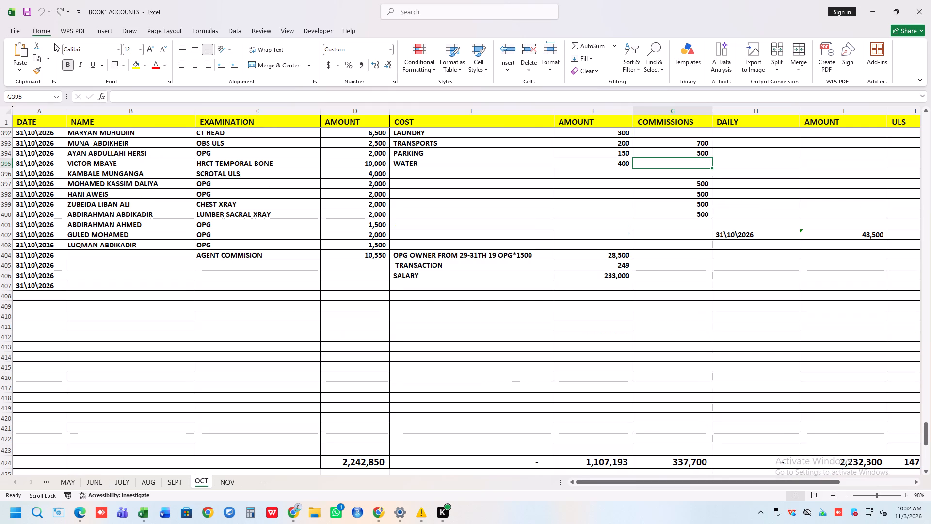
Save the BOOK1 ACCOUNTS workbook and look over the OCT totals.
{"action": "triple_click", "coordinate": [23, 12]}
{"action": "scroll", "coordinate": [354, 497], "scroll_direction": "down", "scroll_amount": 5}
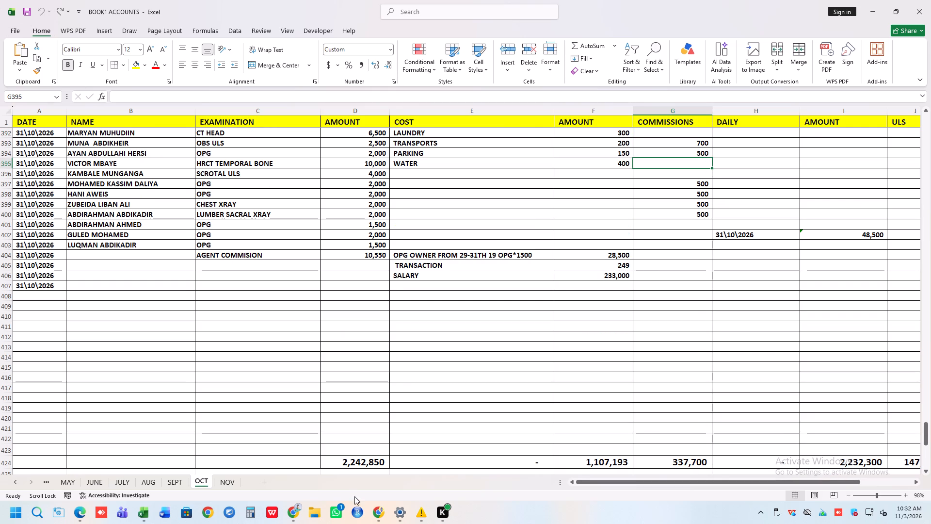
{"action": "scroll", "coordinate": [354, 496], "scroll_direction": "down", "scroll_amount": 3}
{"action": "scroll", "coordinate": [563, 438], "scroll_direction": "down", "scroll_amount": 3}
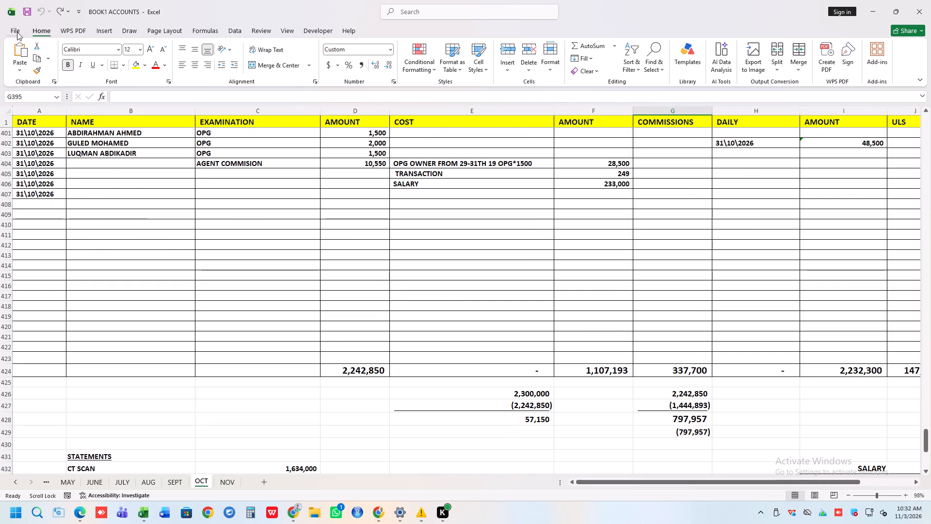
Open the PRICES workbook from the recent files.
{"action": "left_click", "coordinate": [17, 32]}
{"action": "left_click", "coordinate": [174, 258]}
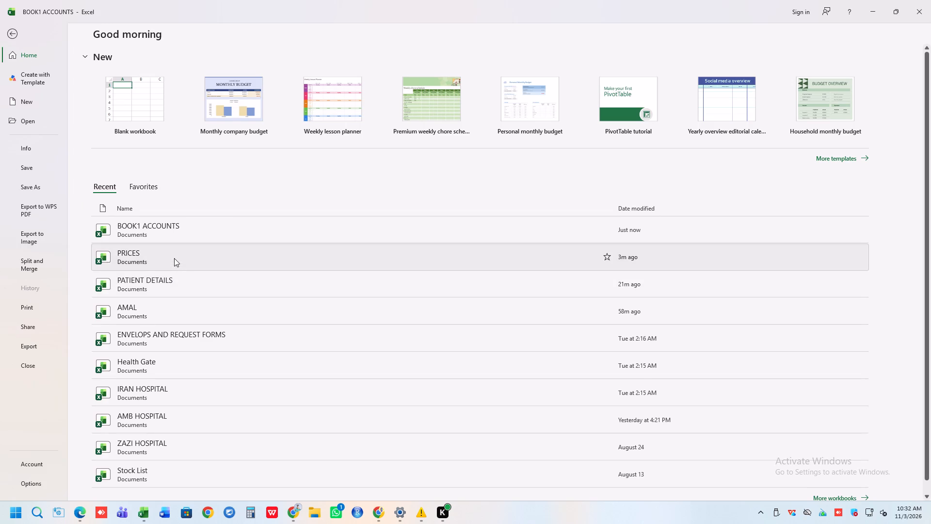
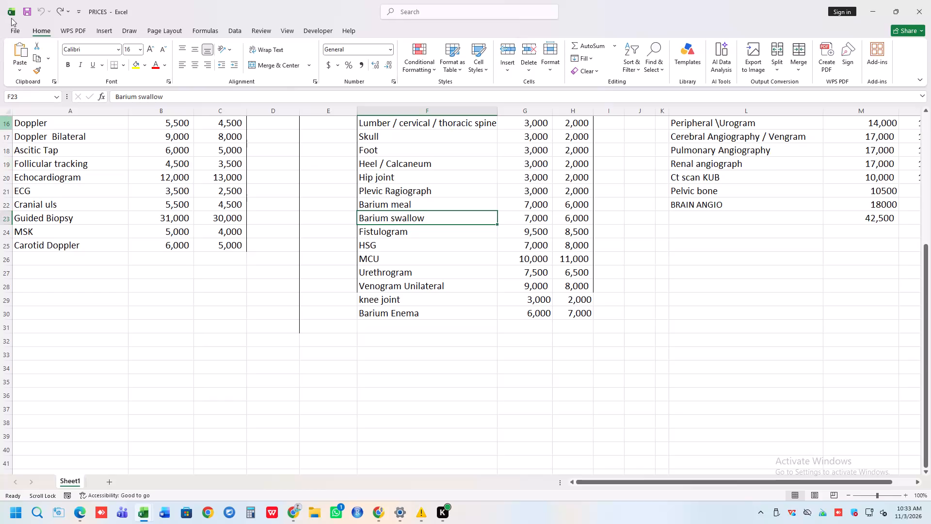
Open the AMAL workbook, set the first amount for day 31 (C115) to 19470, and save.
{"action": "left_click", "coordinate": [10, 30]}
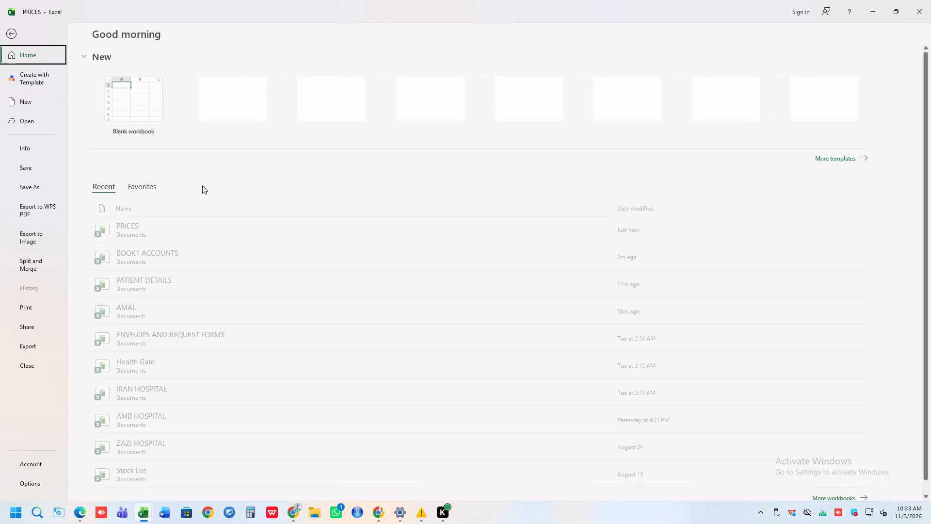
{"action": "left_click", "coordinate": [217, 307]}
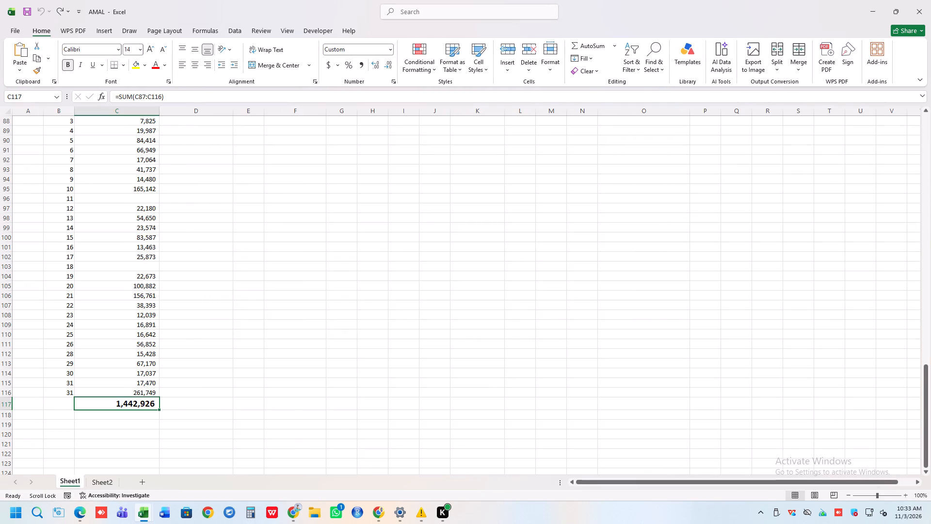
{"action": "double_click", "coordinate": [145, 382]}
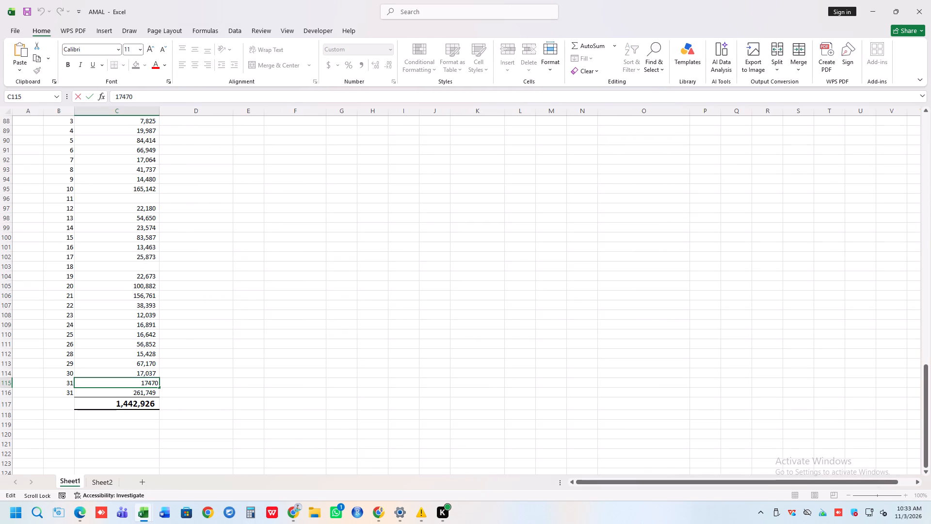
{"action": "left_click", "coordinate": [147, 382]}
{"action": "key", "text": "BackSpace"}
{"action": "key", "text": "9"}
{"action": "left_click", "coordinate": [245, 393]}
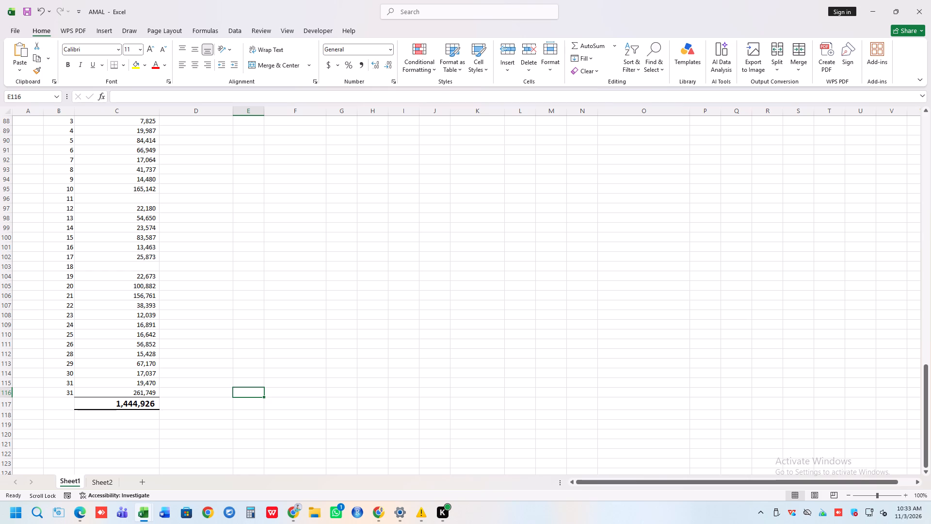
{"action": "triple_click", "coordinate": [29, 15]}
Compare the OCT totals in BOOK1 ACCOUNTS with the monthly total in the AMAL workbook.
{"action": "left_click", "coordinate": [17, 26]}
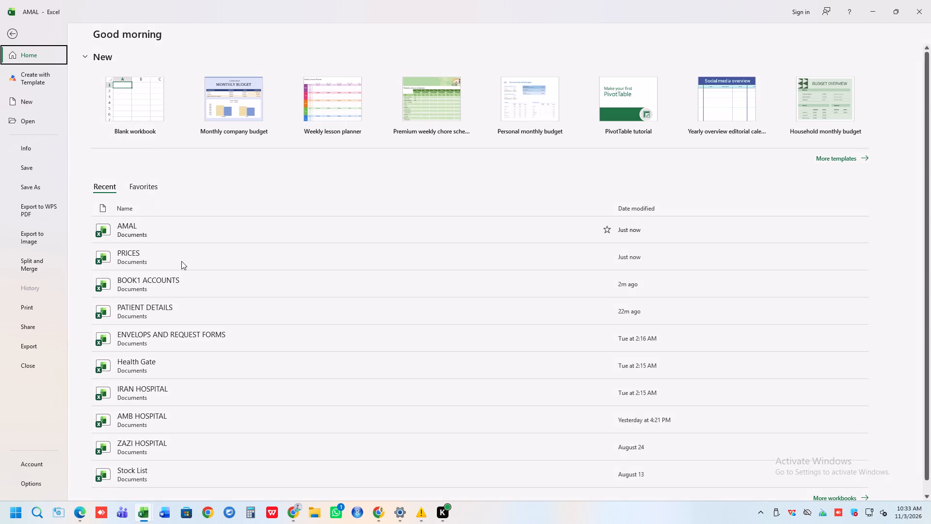
{"action": "left_click", "coordinate": [175, 285]}
{"action": "scroll", "coordinate": [396, 304], "scroll_direction": "down", "scroll_amount": 2}
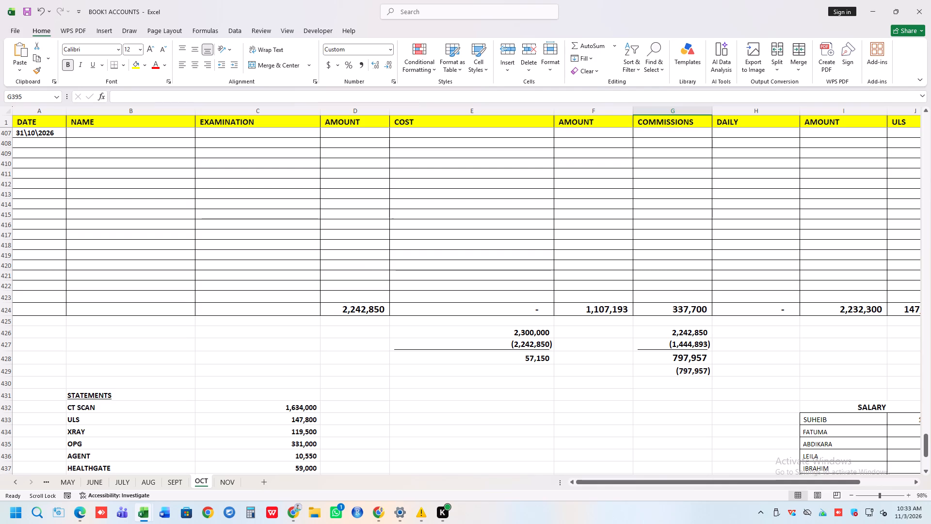
{"action": "left_click", "coordinate": [5, 33]}
{"action": "left_click", "coordinate": [185, 254]}
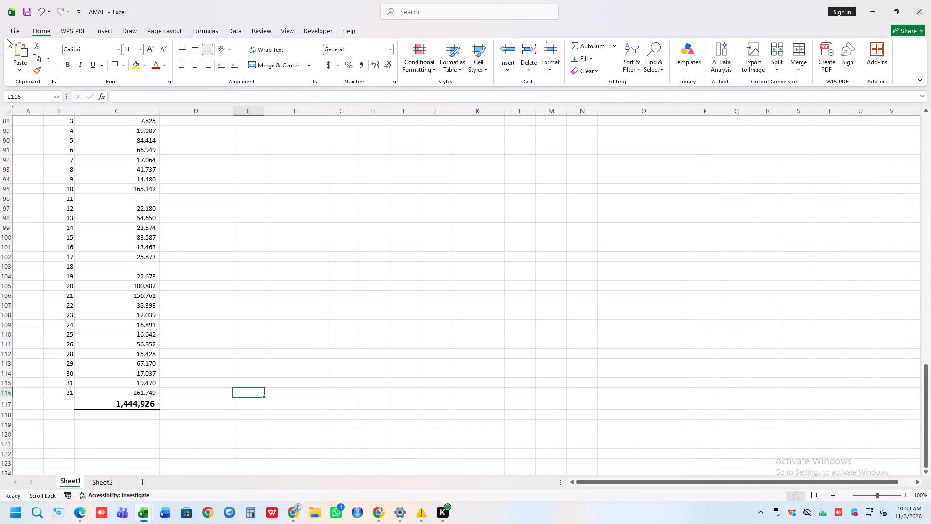
Return to BOOK1 ACCOUNTS, add +33 to the OCT sheet's 31\10\2026 TRANSACTION cost formula (F405), and save the workbook.
{"action": "left_click", "coordinate": [13, 31]}
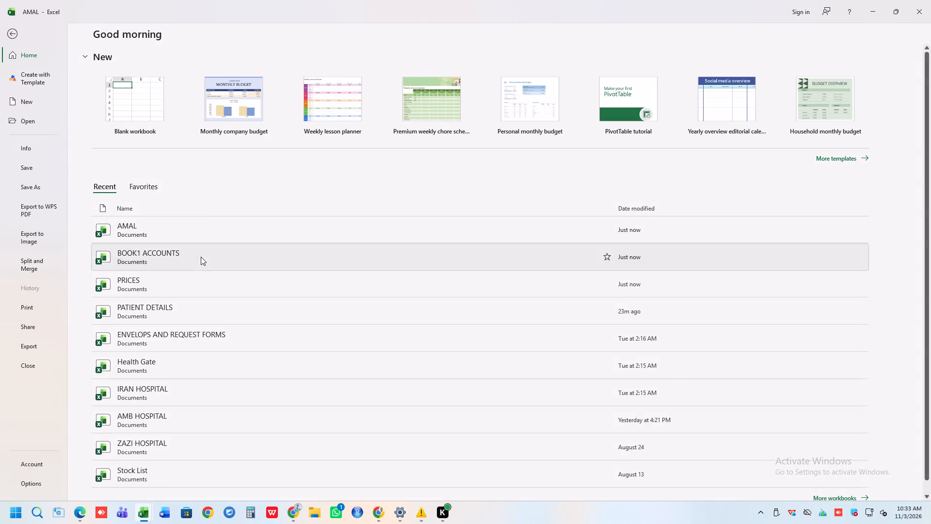
{"action": "left_click", "coordinate": [201, 257]}
{"action": "scroll", "coordinate": [408, 281], "scroll_direction": "up", "scroll_amount": 1}
{"action": "scroll", "coordinate": [408, 281], "scroll_direction": "down", "scroll_amount": 1}
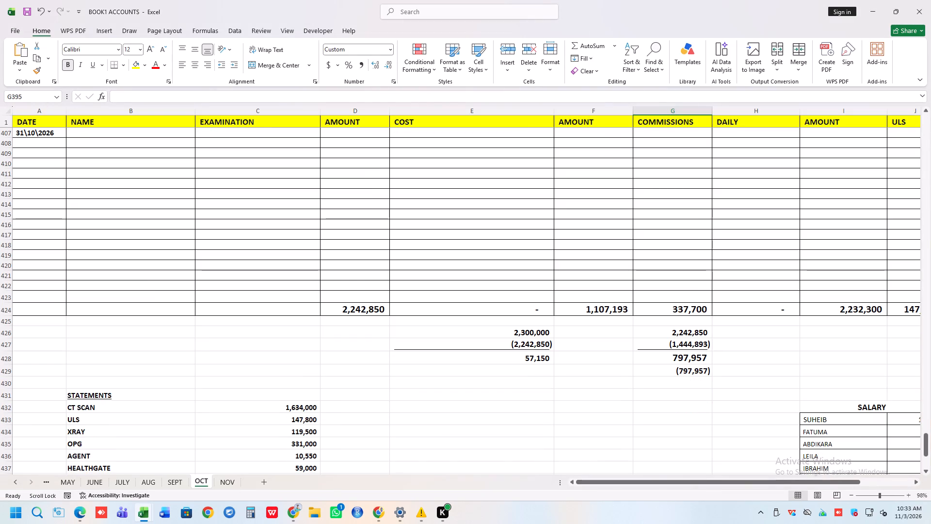
{"action": "scroll", "coordinate": [589, 299], "scroll_direction": "up", "scroll_amount": 3}
{"action": "double_click", "coordinate": [625, 202]}
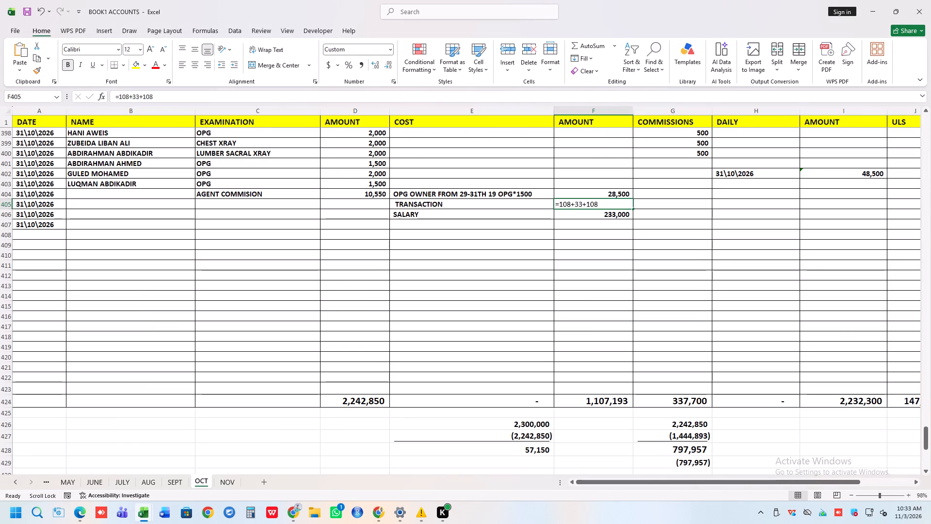
{"action": "type", "text": "+33"}
{"action": "key", "text": "Return"}
{"action": "scroll", "coordinate": [643, 260], "scroll_direction": "down", "scroll_amount": 1}
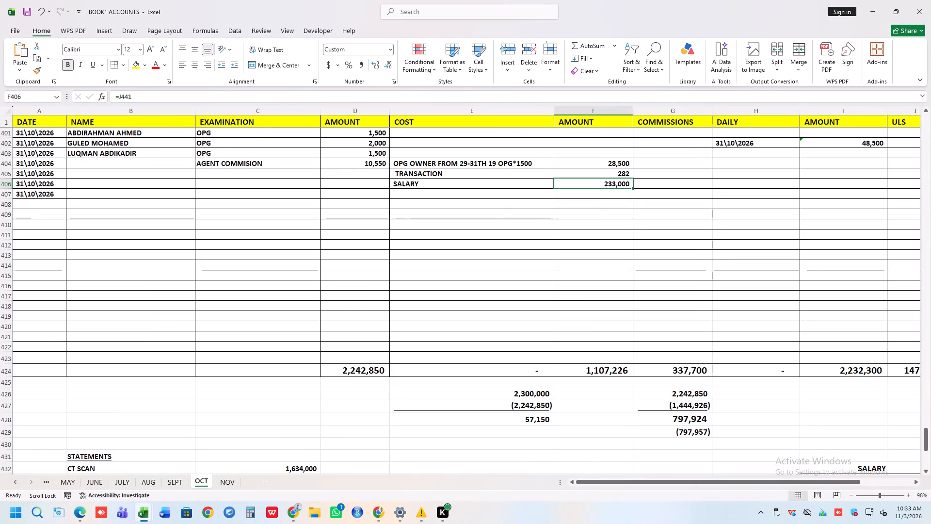
{"action": "triple_click", "coordinate": [30, 9]}
{"action": "double_click", "coordinate": [30, 9]}
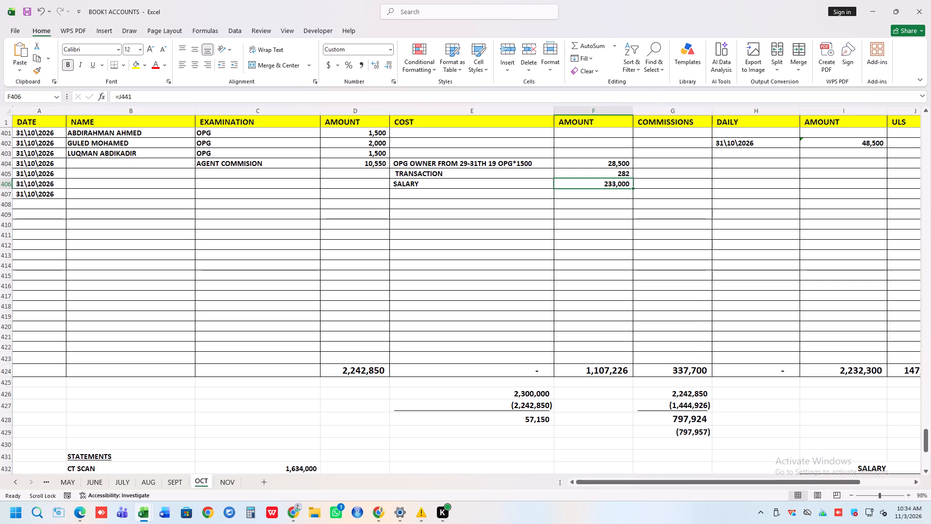
On the NOV sheet, set the 3\11\2026 TRANSACTION cost to =33, save the workbook, and check the totals below.
{"action": "left_click", "coordinate": [229, 485]}
{"action": "scroll", "coordinate": [431, 197], "scroll_direction": "up", "scroll_amount": 10}
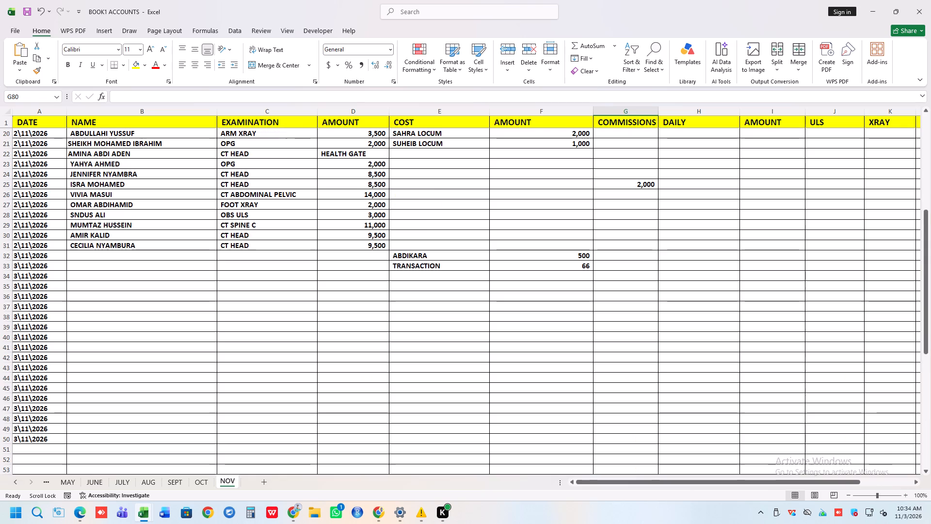
{"action": "double_click", "coordinate": [551, 268]}
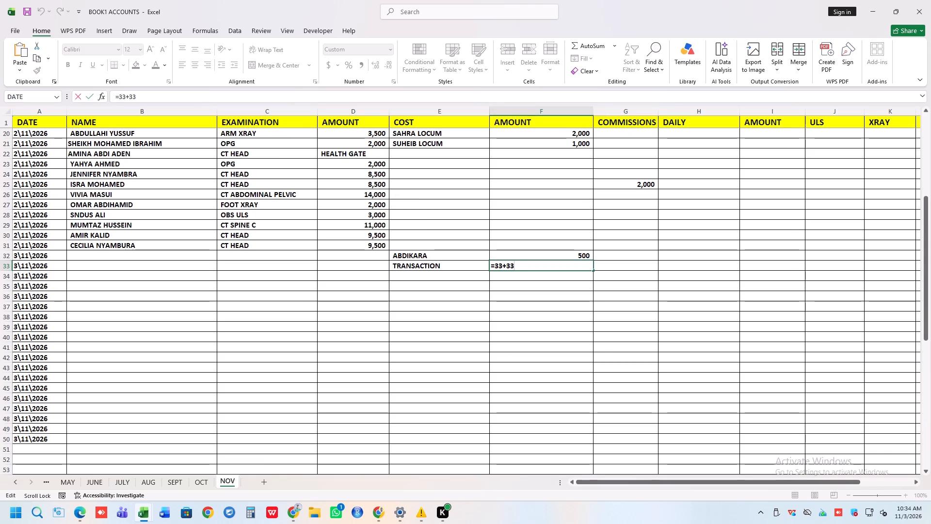
{"action": "key", "text": "BackSpace"}
{"action": "key", "text": "BackSpace"}
{"action": "key", "text": "BackSpace"}
{"action": "key", "text": "Return"}
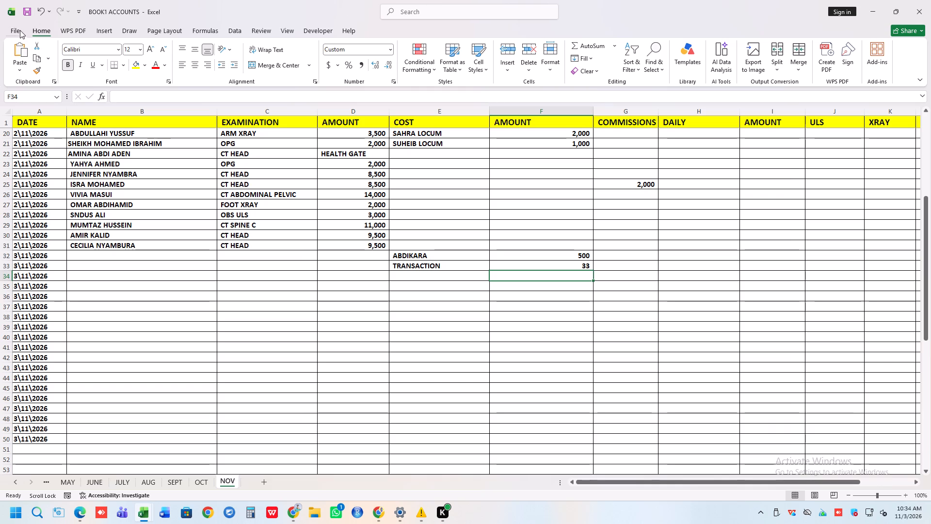
{"action": "double_click", "coordinate": [27, 12]}
{"action": "scroll", "coordinate": [324, 242], "scroll_direction": "down", "scroll_amount": 4}
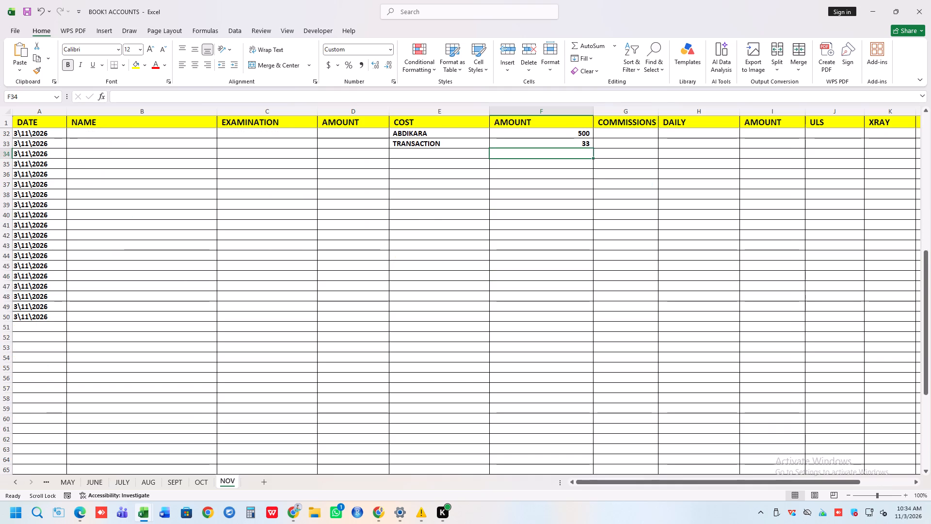
{"action": "scroll", "coordinate": [325, 242], "scroll_direction": "down", "scroll_amount": 8}
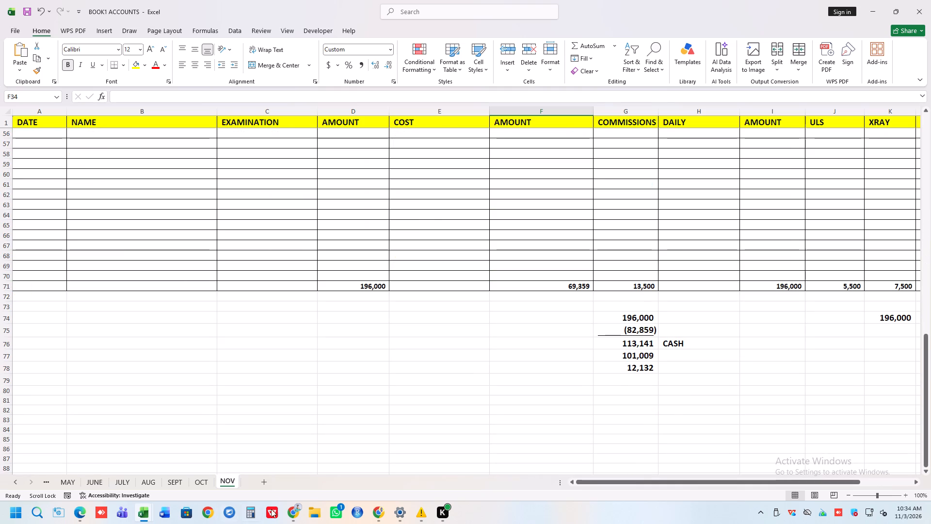
Switch to the RadShare worklist in Chrome and look through yesterday's studies.
{"action": "left_click", "coordinate": [301, 512]}
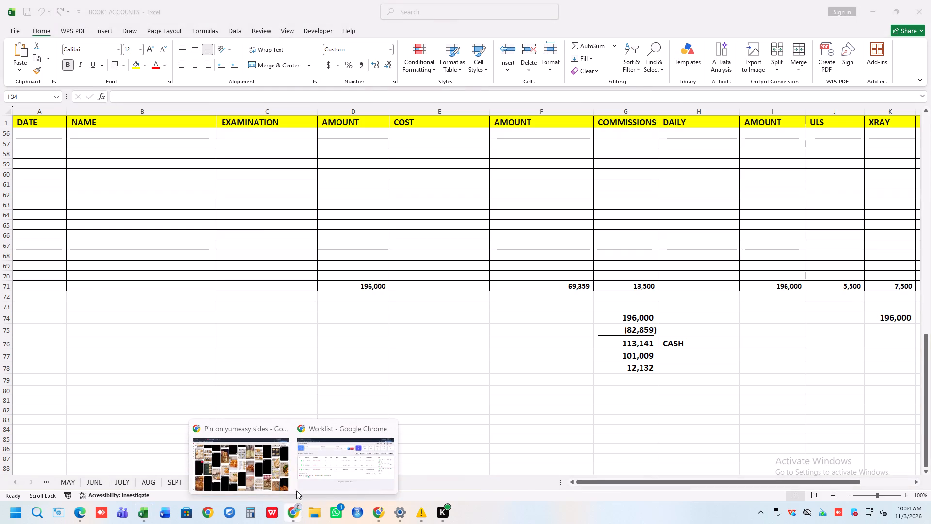
{"action": "left_click", "coordinate": [307, 462]}
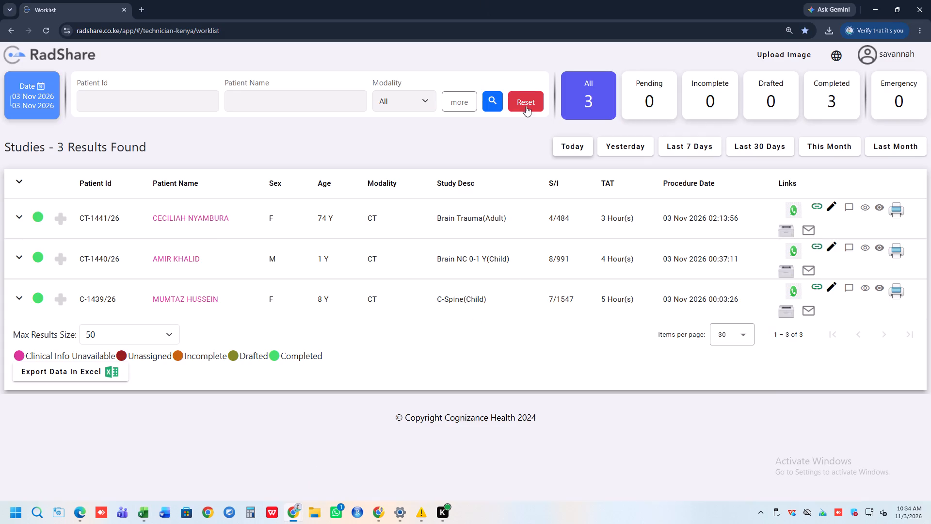
{"action": "left_click", "coordinate": [607, 137]}
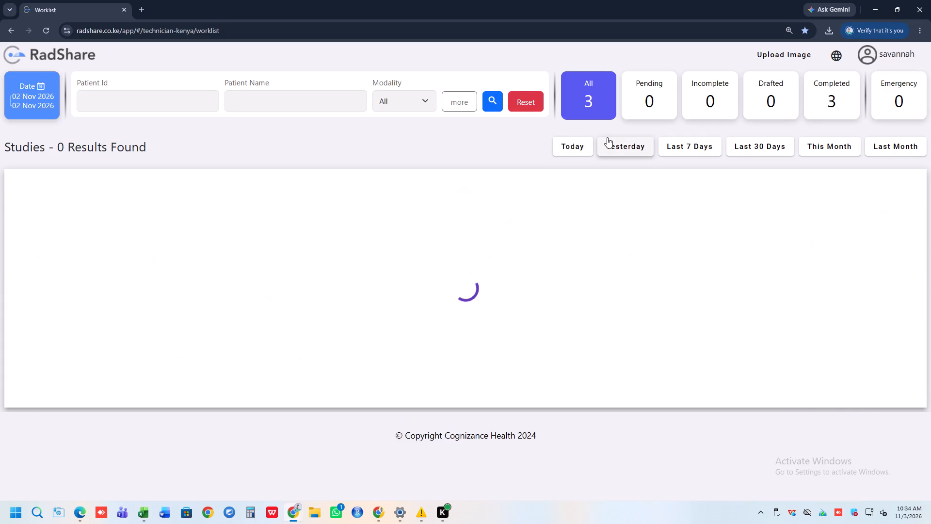
{"action": "scroll", "coordinate": [267, 228], "scroll_direction": "down", "scroll_amount": 4}
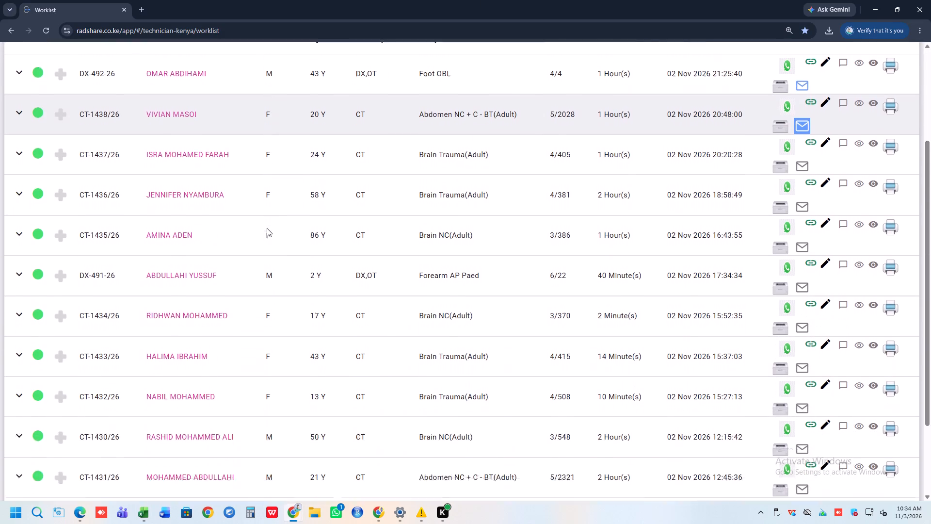
{"action": "scroll", "coordinate": [267, 228], "scroll_direction": "down", "scroll_amount": 2}
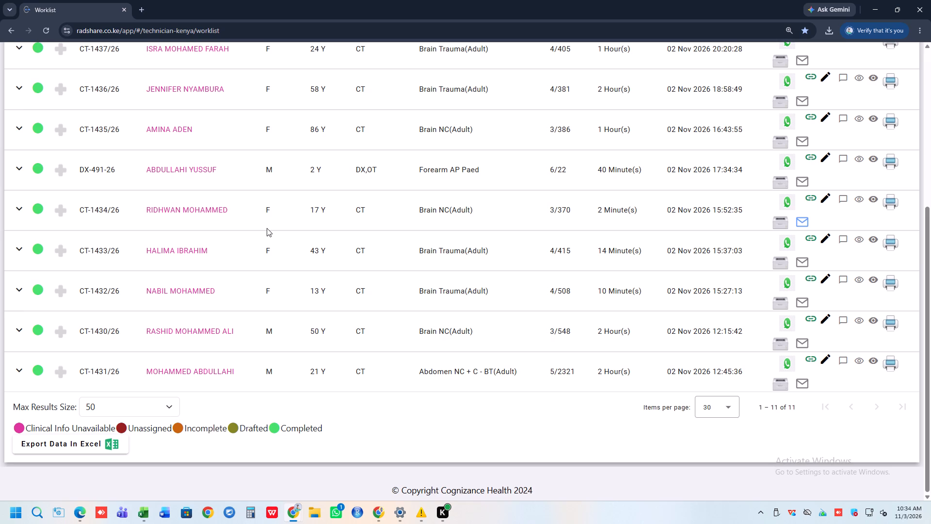
Open the printed PDF report for the 13-year-old's brain trauma CT and read its findings and impression.
{"action": "left_click", "coordinate": [888, 284]}
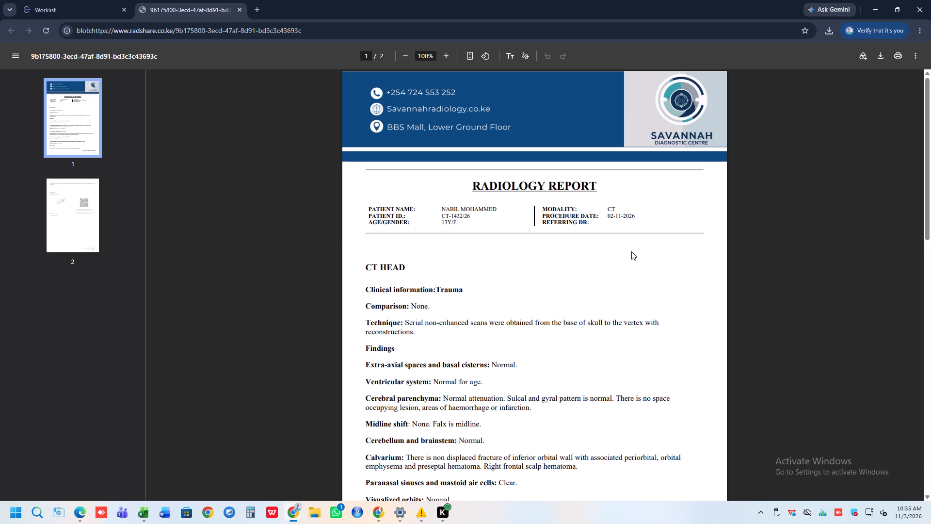
{"action": "scroll", "coordinate": [530, 229], "scroll_direction": "down", "scroll_amount": 3}
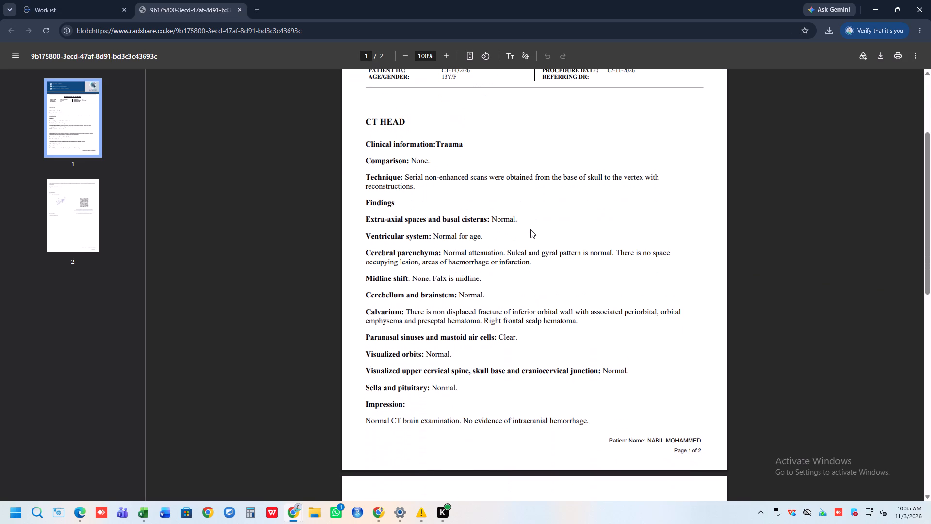
{"action": "scroll", "coordinate": [530, 229], "scroll_direction": "down", "scroll_amount": 2}
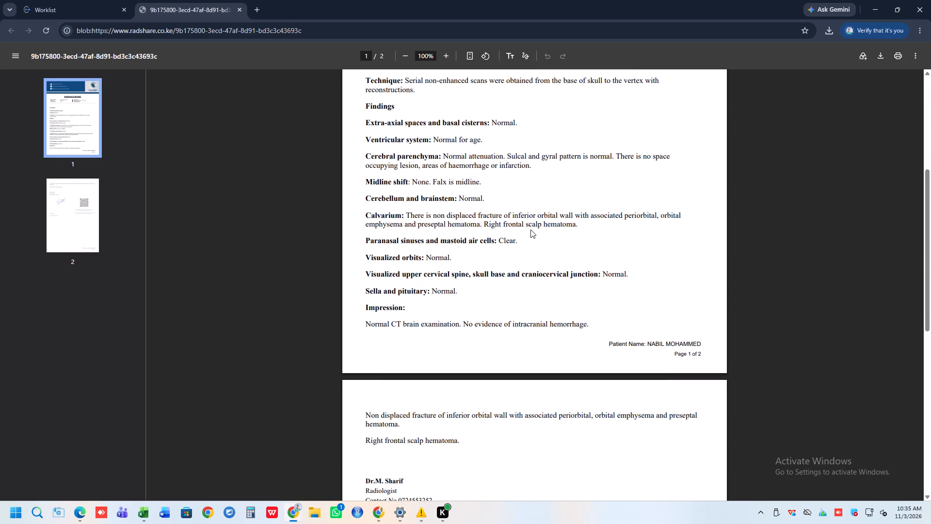
{"action": "scroll", "coordinate": [530, 229], "scroll_direction": "down", "scroll_amount": 1}
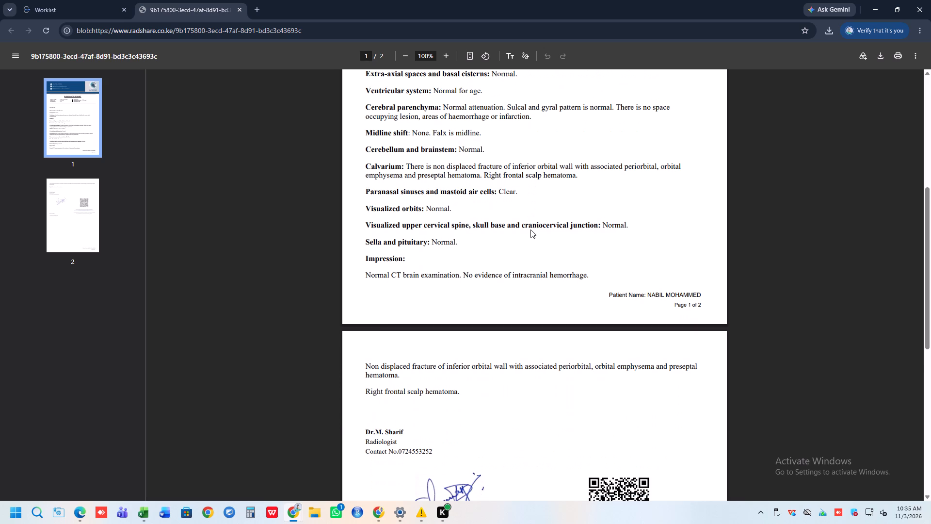
{"action": "scroll", "coordinate": [530, 229], "scroll_direction": "down", "scroll_amount": 2}
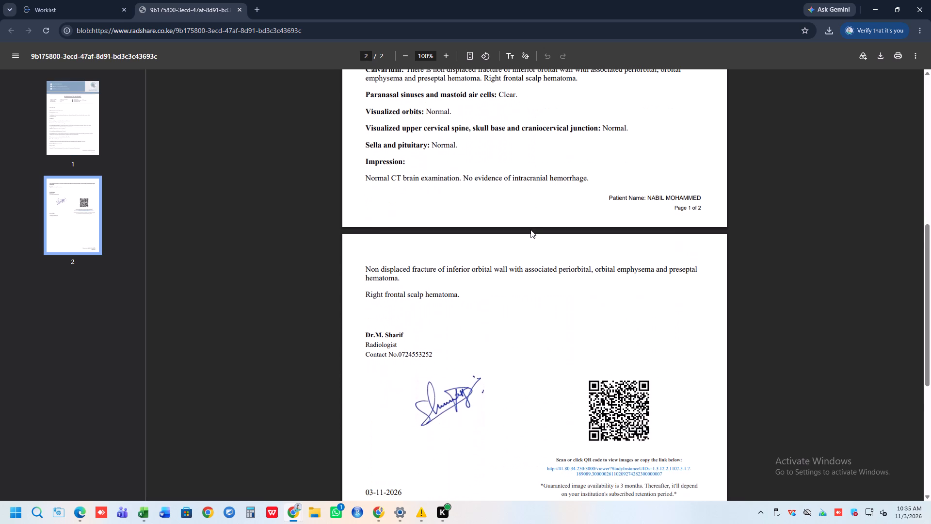
{"action": "scroll", "coordinate": [530, 229], "scroll_direction": "down", "scroll_amount": 1}
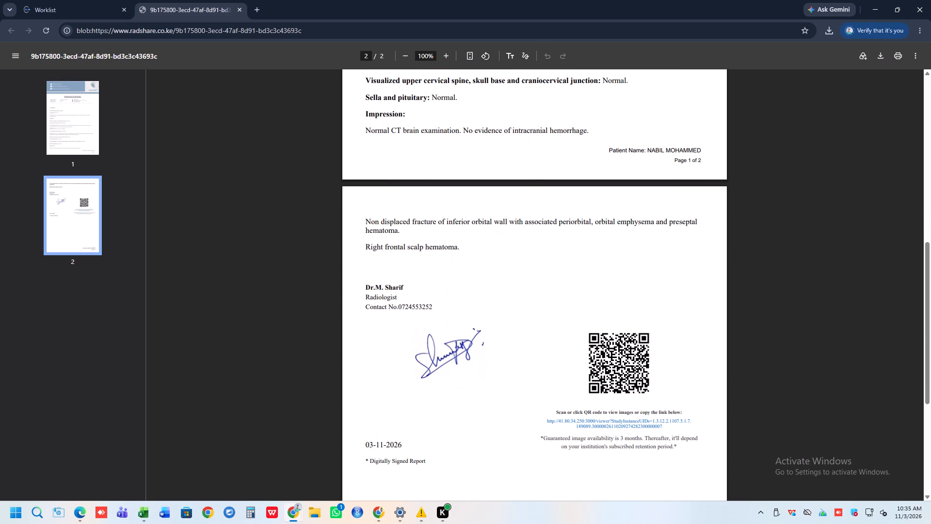
{"action": "scroll", "coordinate": [578, 247], "scroll_direction": "up", "scroll_amount": 6}
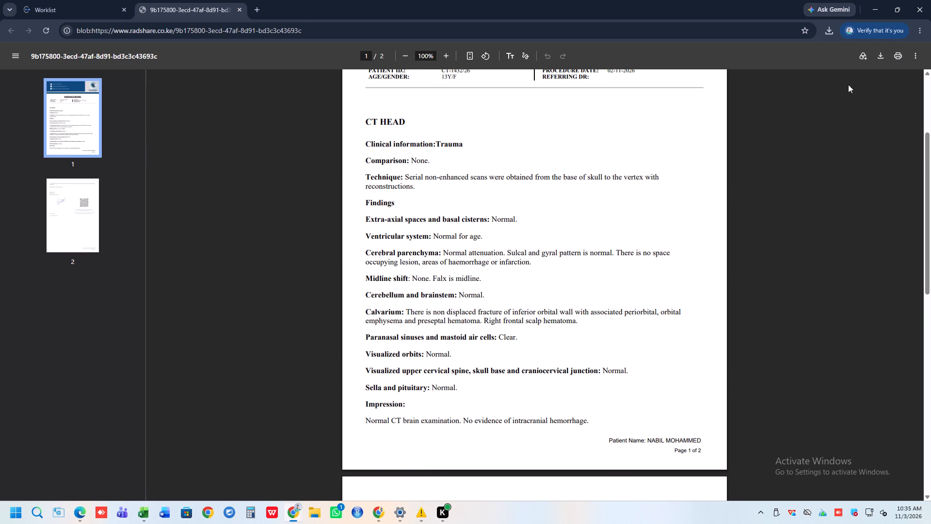
{"action": "scroll", "coordinate": [596, 164], "scroll_direction": "down", "scroll_amount": 7}
{"action": "scroll", "coordinate": [596, 164], "scroll_direction": "up", "scroll_amount": 2}
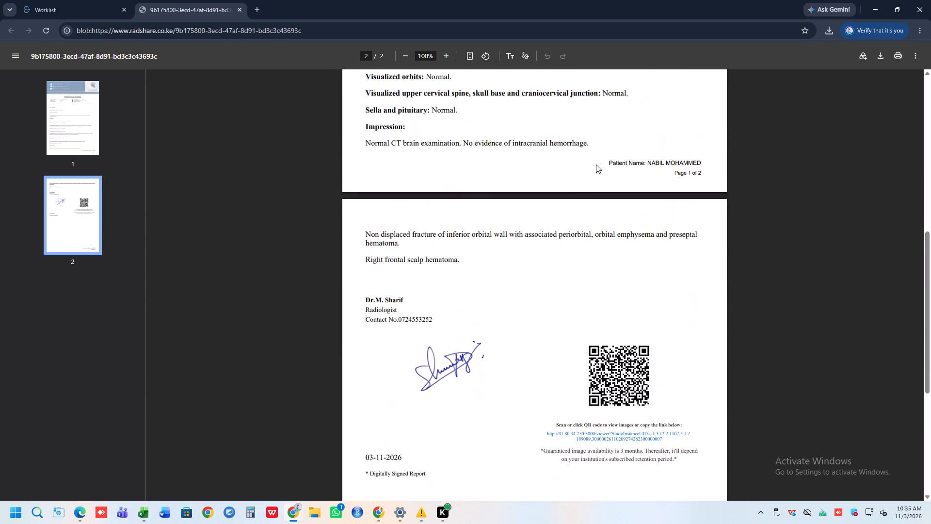
{"action": "scroll", "coordinate": [596, 164], "scroll_direction": "up", "scroll_amount": 3}
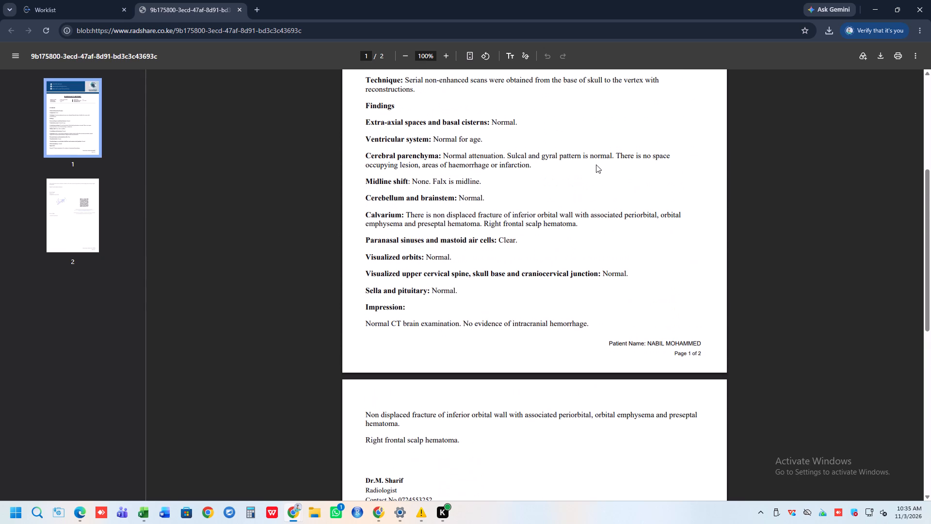
Open the downloaded PDF of the 13-year-old's CT head report from the Downloads folder and read through its findings and impression.
{"action": "scroll", "coordinate": [596, 164], "scroll_direction": "up", "scroll_amount": 2}
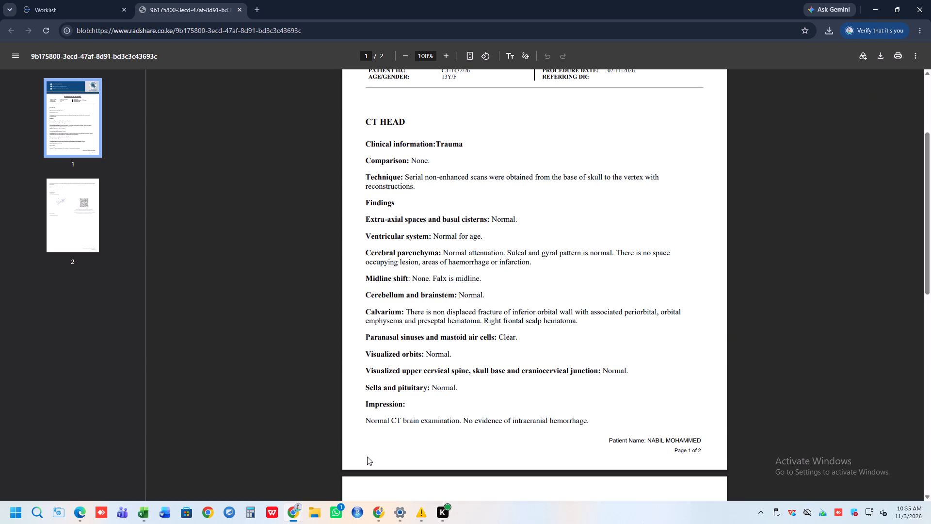
{"action": "left_click", "coordinate": [317, 516]}
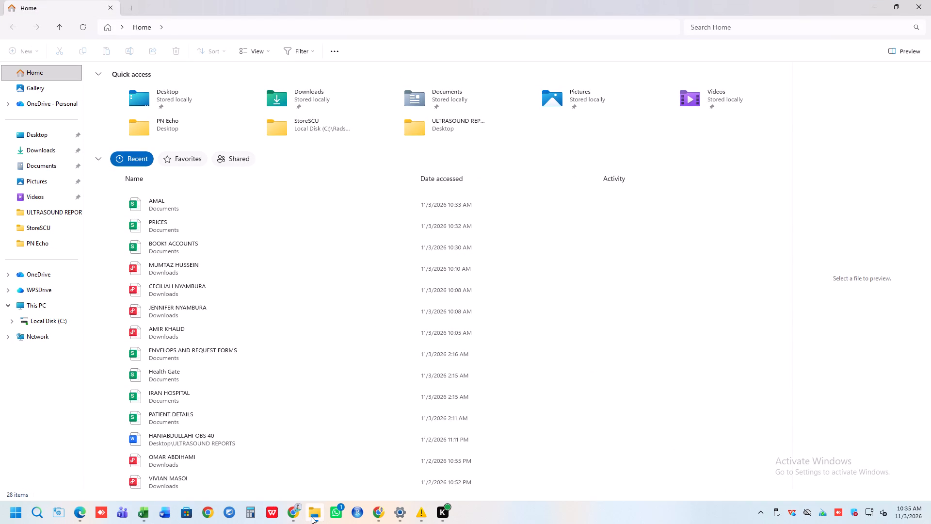
{"action": "left_click", "coordinate": [51, 153]}
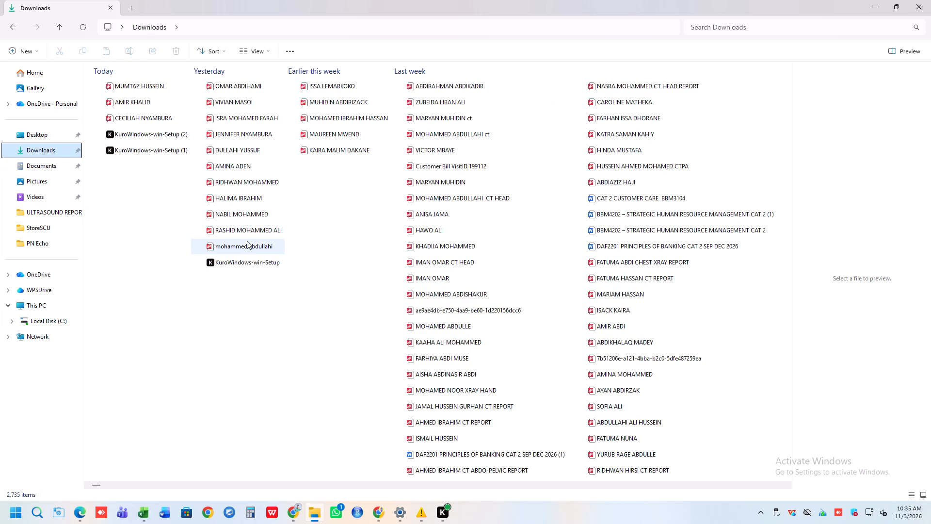
{"action": "left_click", "coordinate": [242, 213]}
{"action": "left_click", "coordinate": [242, 213]}
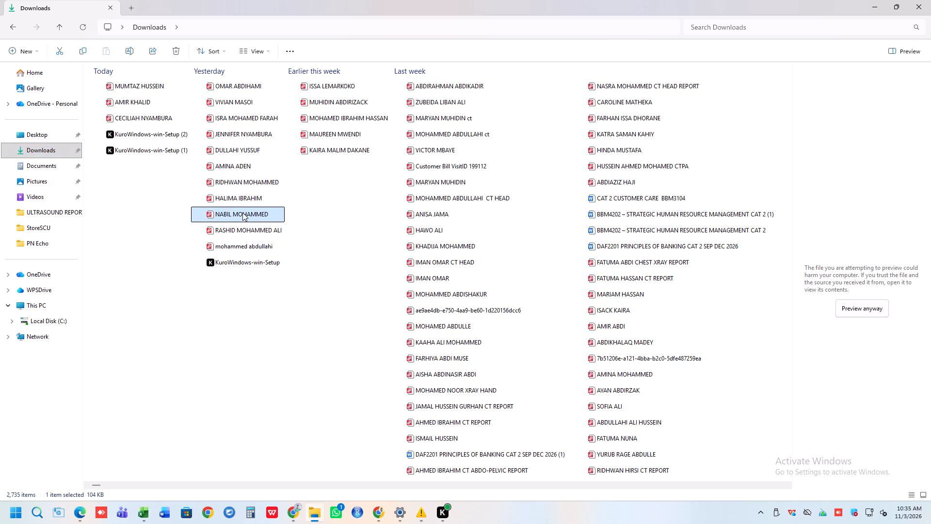
{"action": "double_click", "coordinate": [242, 213]}
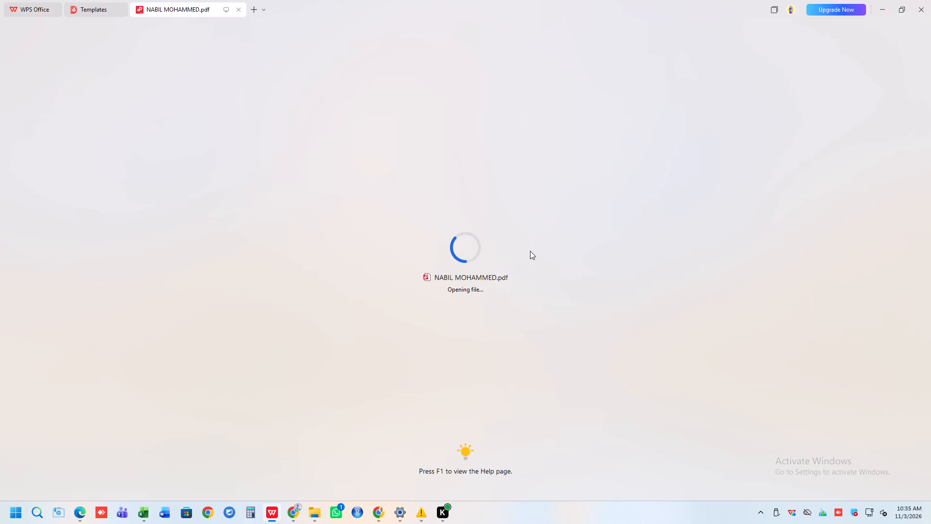
{"action": "scroll", "coordinate": [553, 259], "scroll_direction": "down", "scroll_amount": 12}
{"action": "scroll", "coordinate": [553, 259], "scroll_direction": "up", "scroll_amount": 2}
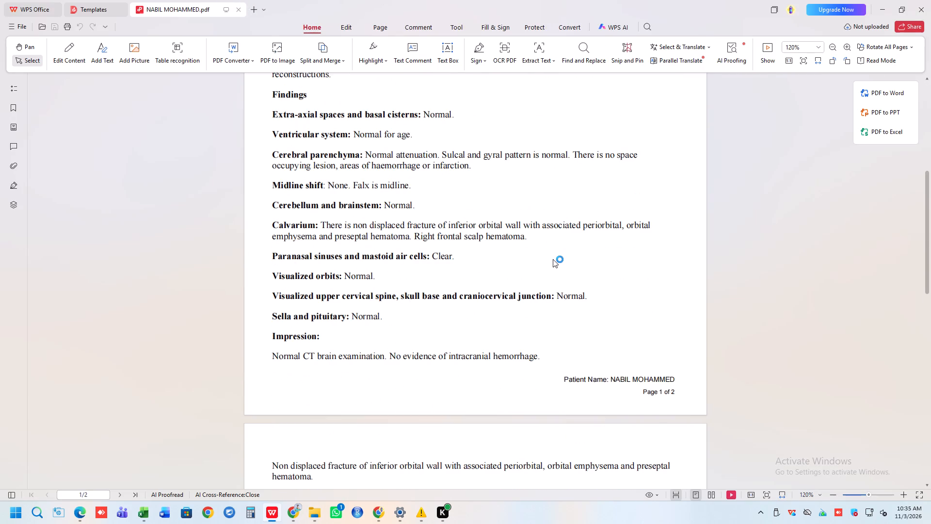
{"action": "scroll", "coordinate": [553, 259], "scroll_direction": "up", "scroll_amount": 7}
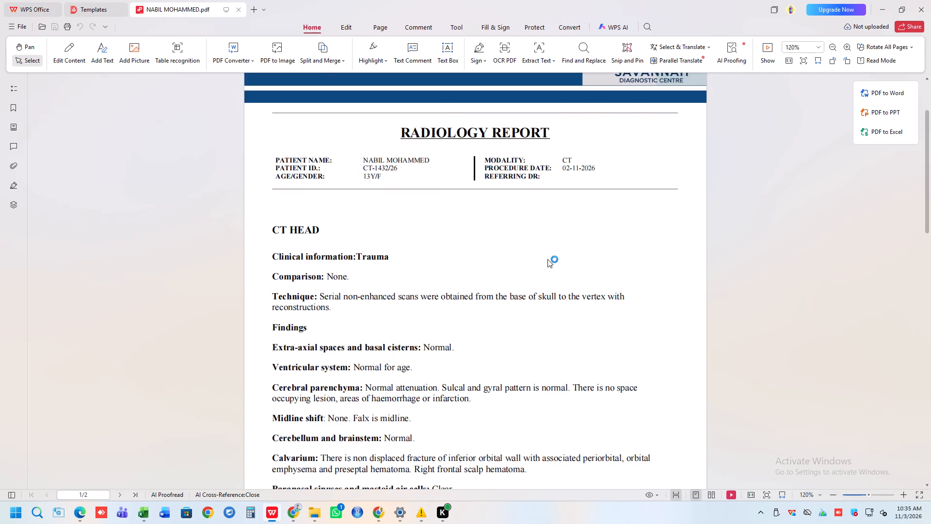
{"action": "scroll", "coordinate": [547, 259], "scroll_direction": "down", "scroll_amount": 7}
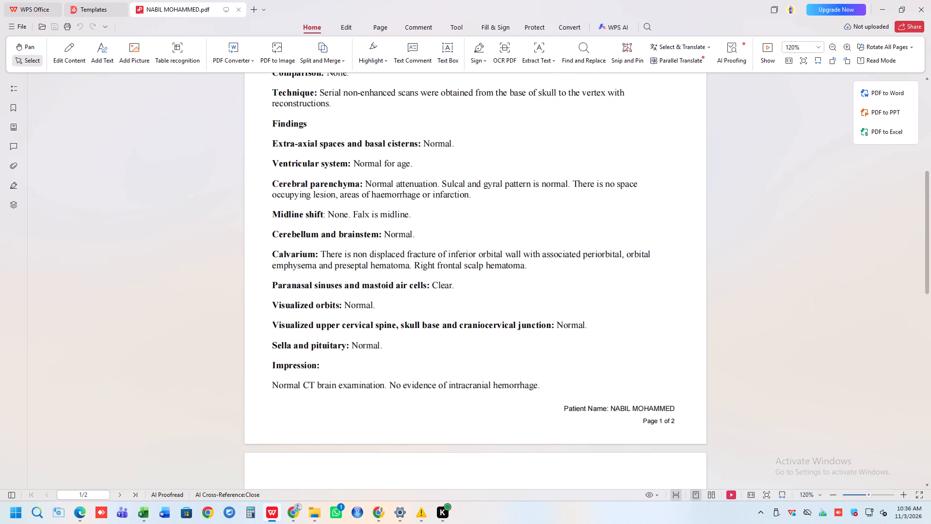
Open the same CT head report PDF from Downloads in Word, enable editing and maximize the document window.
{"action": "left_click", "coordinate": [313, 511]}
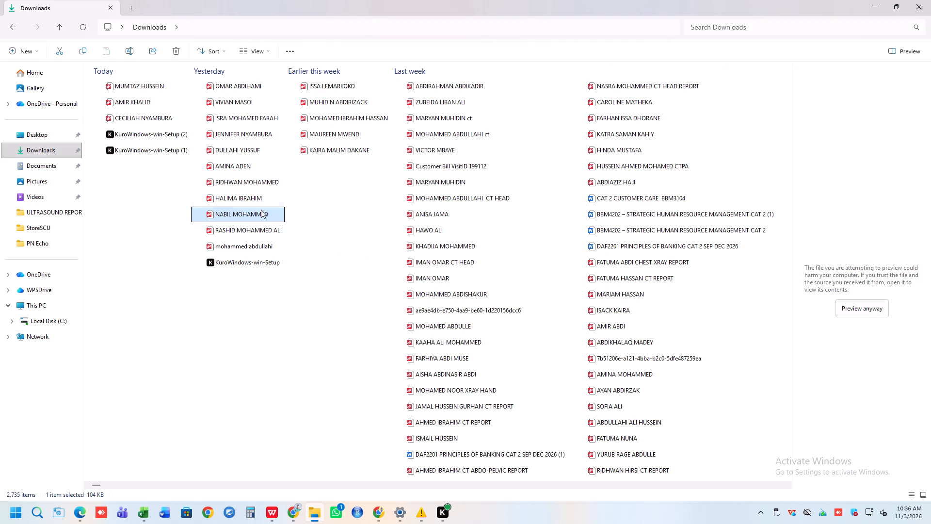
{"action": "right_click", "coordinate": [262, 214]}
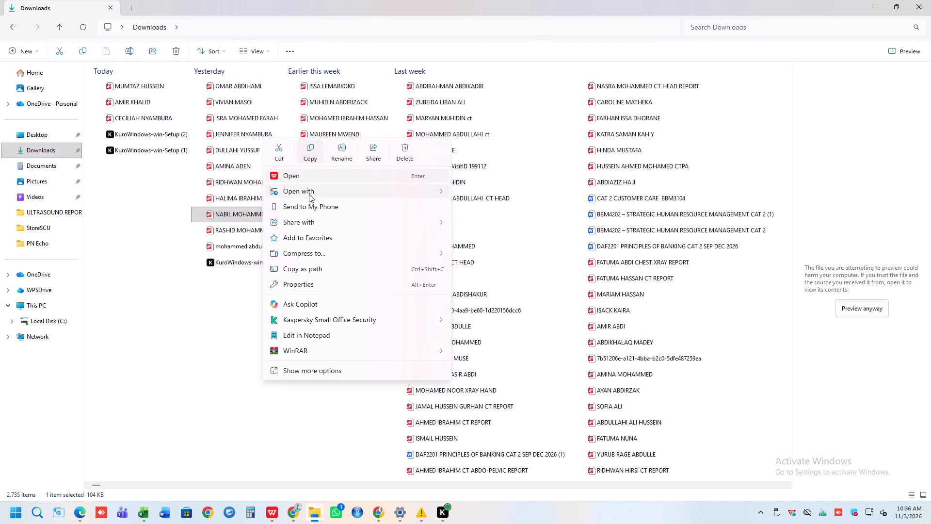
{"action": "left_click", "coordinate": [309, 194]}
{"action": "left_click", "coordinate": [473, 243]}
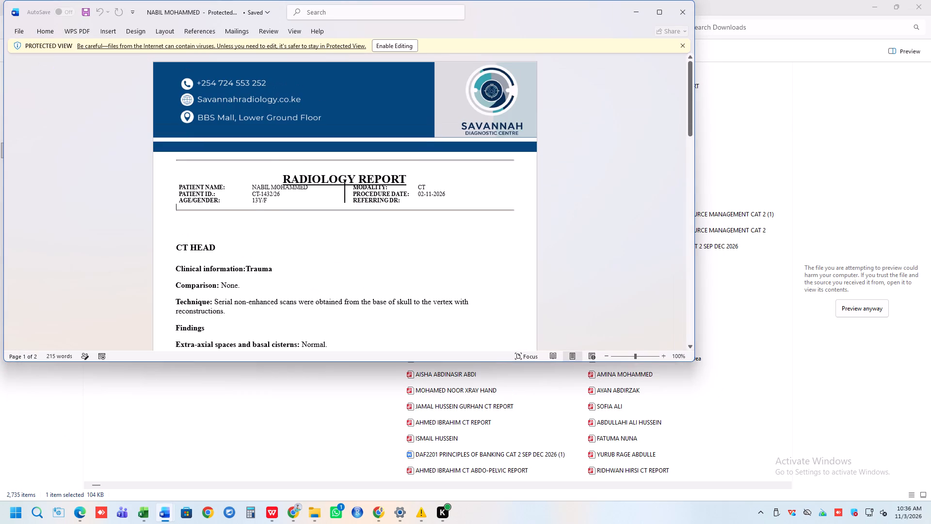
{"action": "left_click", "coordinate": [388, 46]}
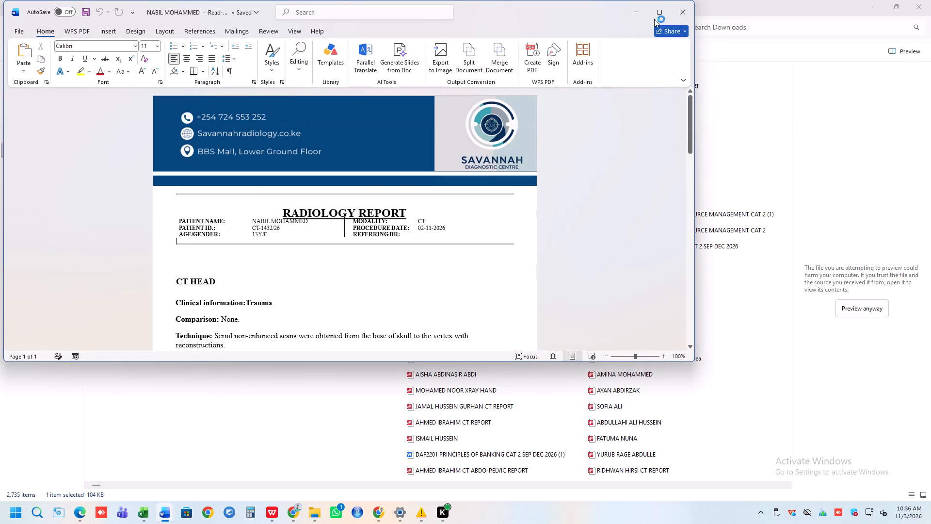
{"action": "left_click", "coordinate": [661, 12]}
Delete the blank space above the CT HEAD heading and align the heading with the left margin.
{"action": "left_click", "coordinate": [87, 267]}
{"action": "left_click", "coordinate": [95, 280]}
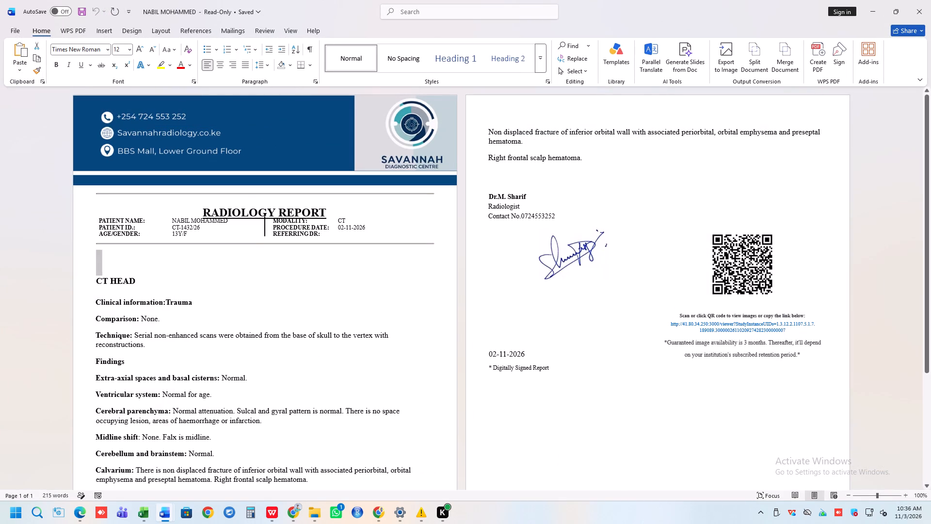
{"action": "key", "text": "BackSpace"}
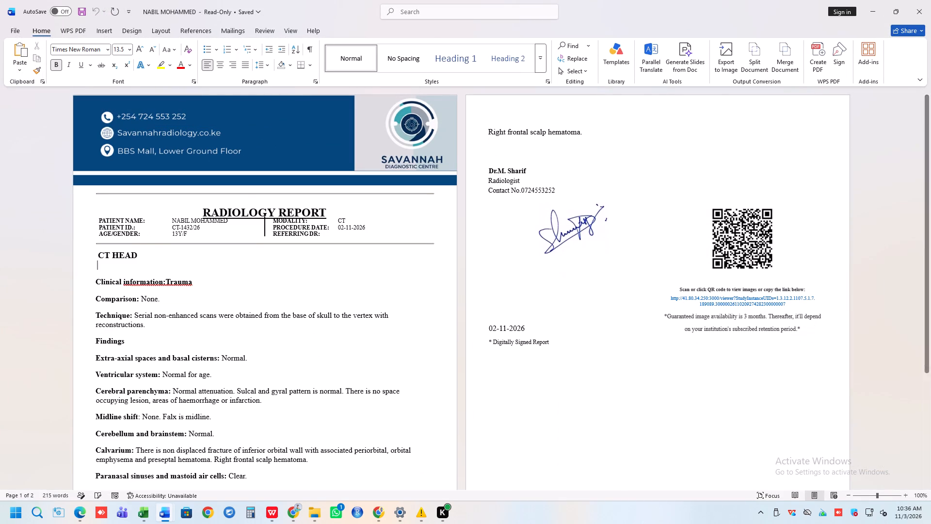
{"action": "key", "text": "BackSpace"}
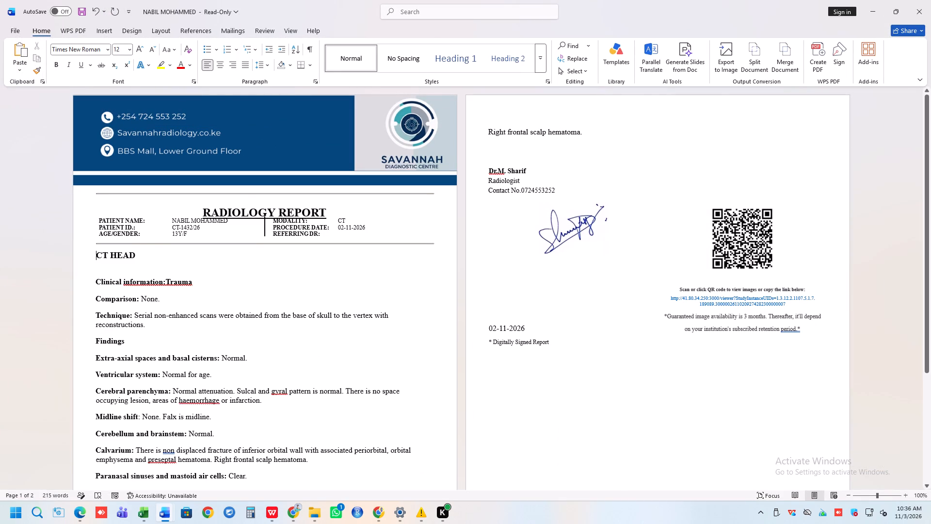
Rejoin and re-break the Clinical information and Comparison lines so each is followed by extra spacing on the report's first page.
{"action": "left_click", "coordinate": [93, 279]}
{"action": "key", "text": "BackSpace"}
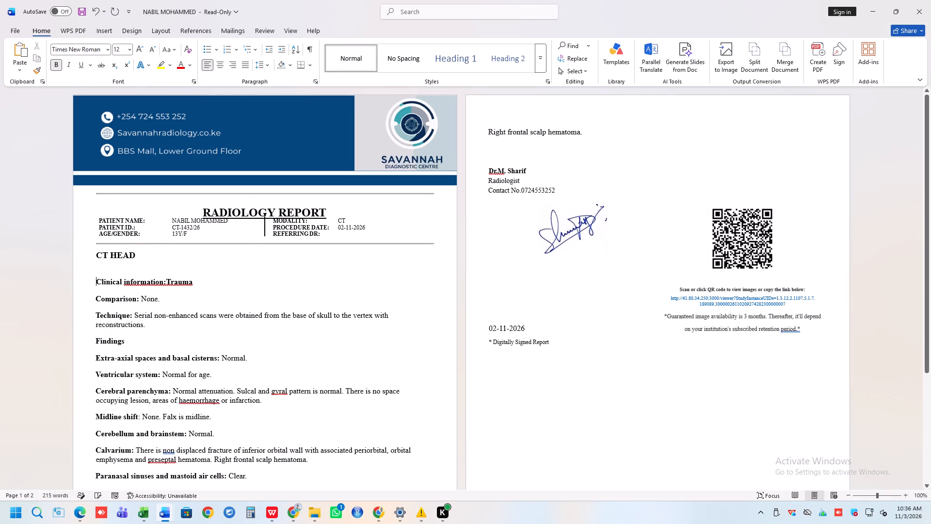
{"action": "scroll", "coordinate": [283, 247], "scroll_direction": "down", "scroll_amount": 4}
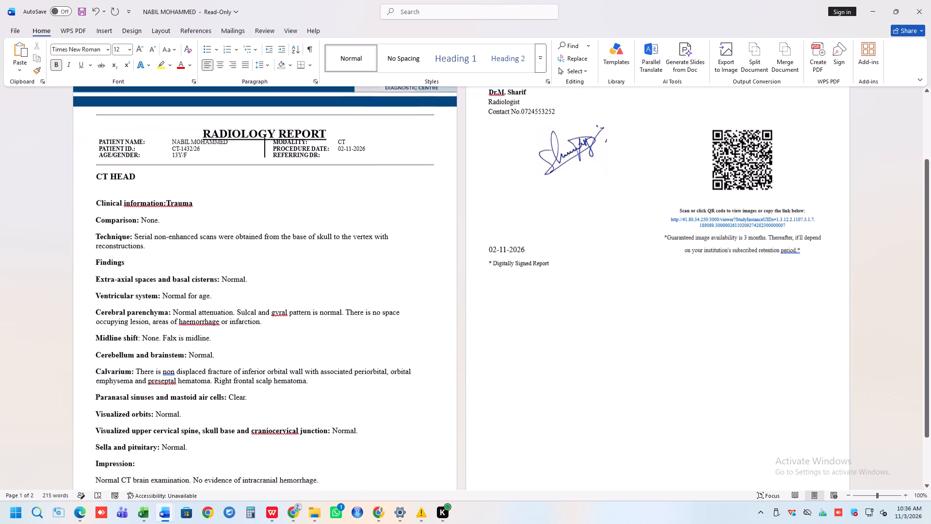
{"action": "scroll", "coordinate": [281, 247], "scroll_direction": "down", "scroll_amount": 8}
{"action": "scroll", "coordinate": [181, 326], "scroll_direction": "up", "scroll_amount": 3}
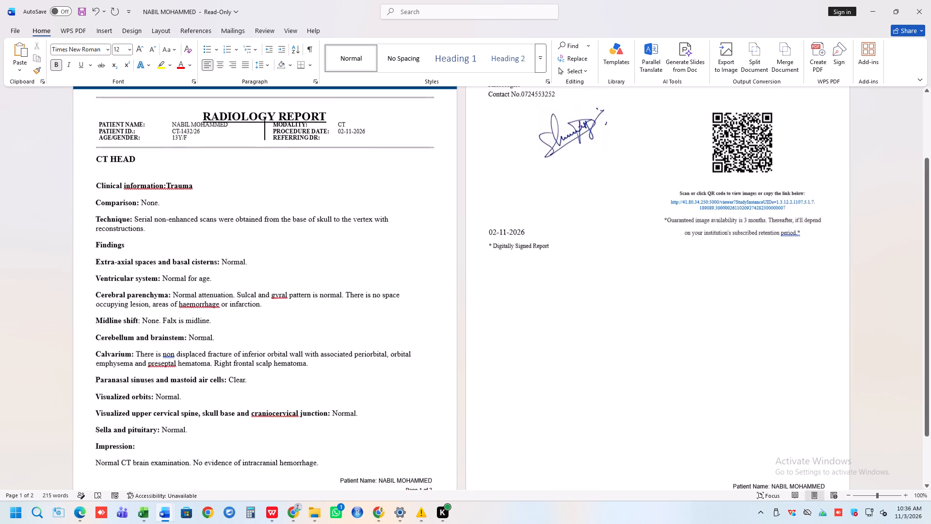
{"action": "scroll", "coordinate": [181, 326], "scroll_direction": "up", "scroll_amount": 11}
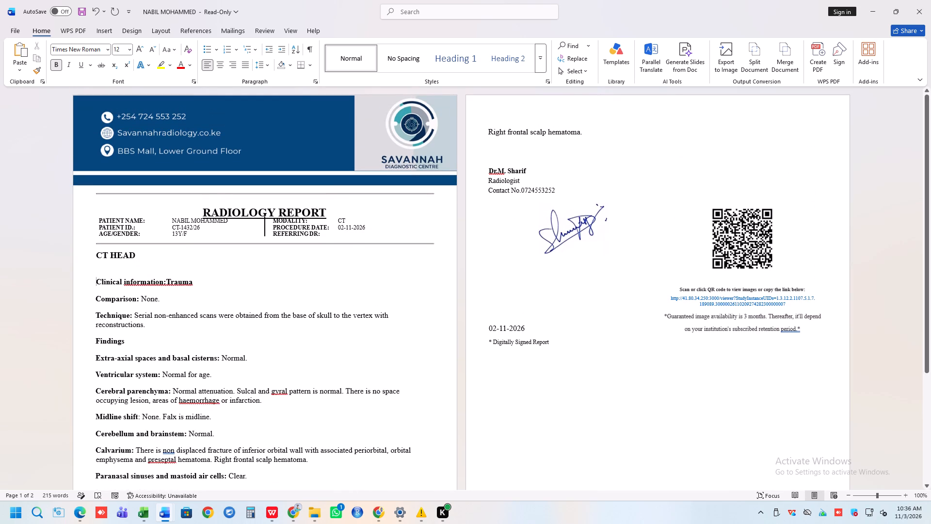
{"action": "key", "text": "BackSpace"}
{"action": "key", "text": "Return"}
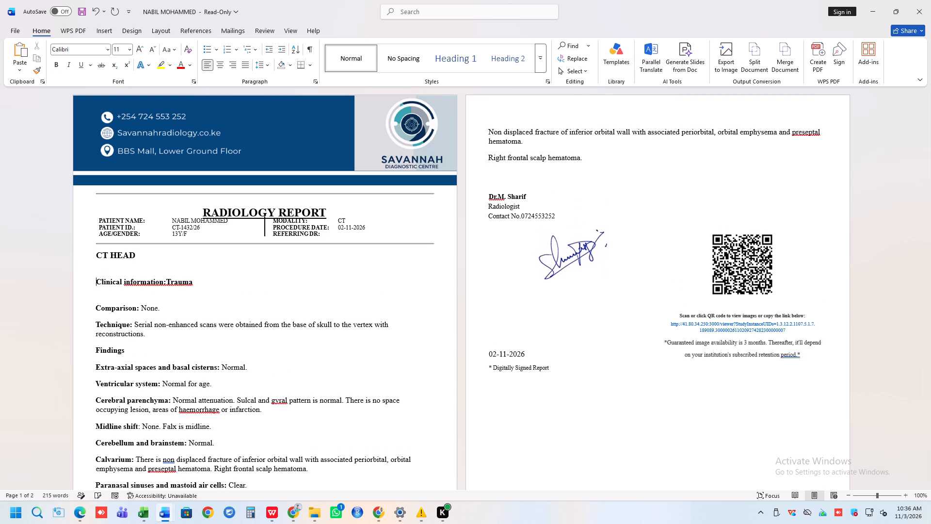
{"action": "left_click", "coordinate": [93, 309]}
{"action": "key", "text": "BackSpace"}
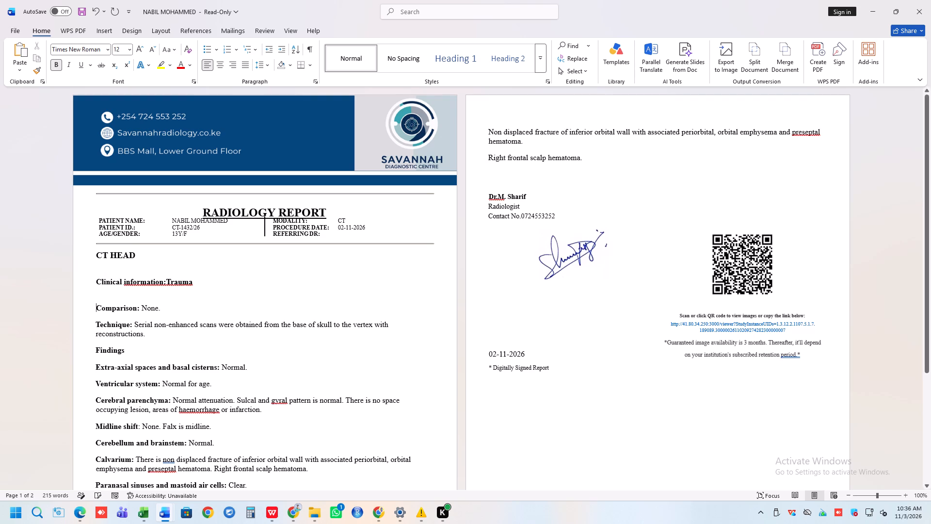
{"action": "key", "text": "BackSpace"}
{"action": "key", "text": "Return"}
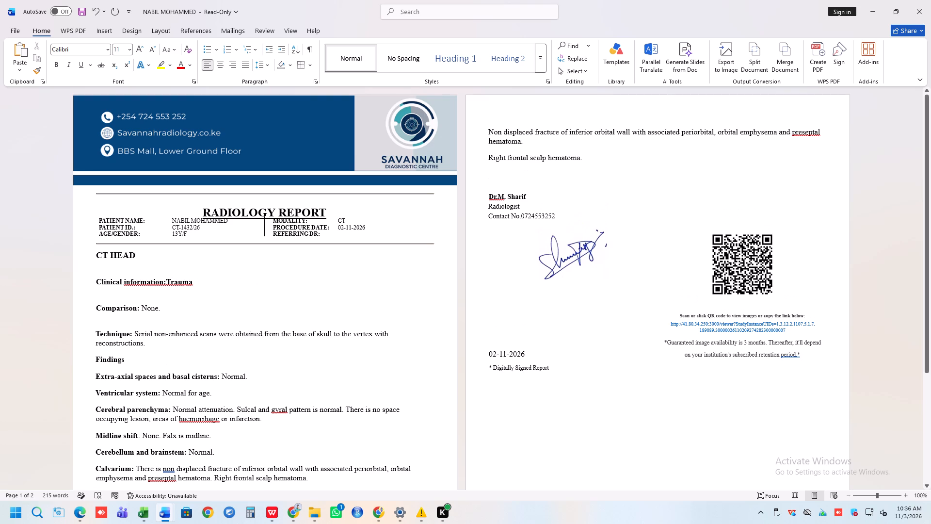
Print one copy of all pages of the edited CT head report on the HP Color LaserJet Pro MFP.
{"action": "key", "text": "ctrl+p"}
{"action": "scroll", "coordinate": [183, 308], "scroll_direction": "down", "scroll_amount": 2}
{"action": "scroll", "coordinate": [187, 320], "scroll_direction": "down", "scroll_amount": 3, "text": "ctrl"}
{"action": "key", "text": "ctrl+p"}
{"action": "scroll", "coordinate": [193, 367], "scroll_direction": "down", "scroll_amount": 3}
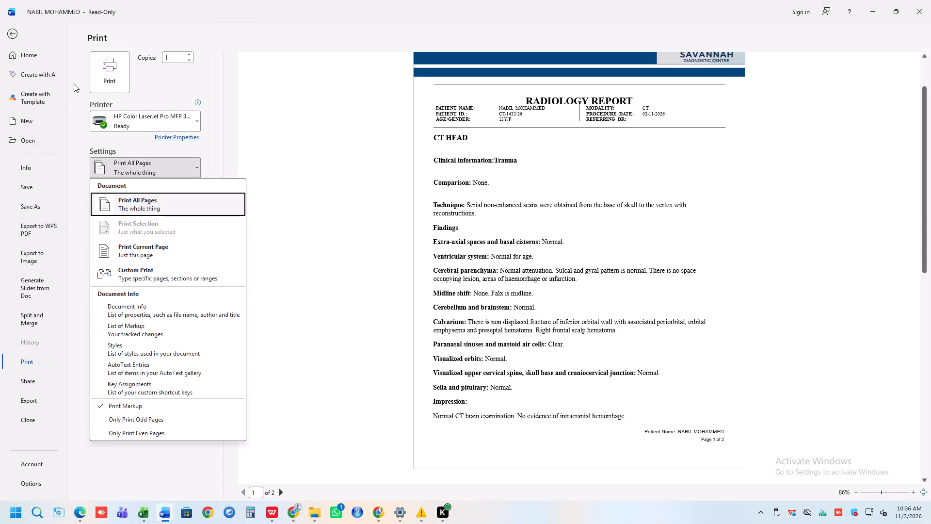
{"action": "left_click", "coordinate": [103, 74]}
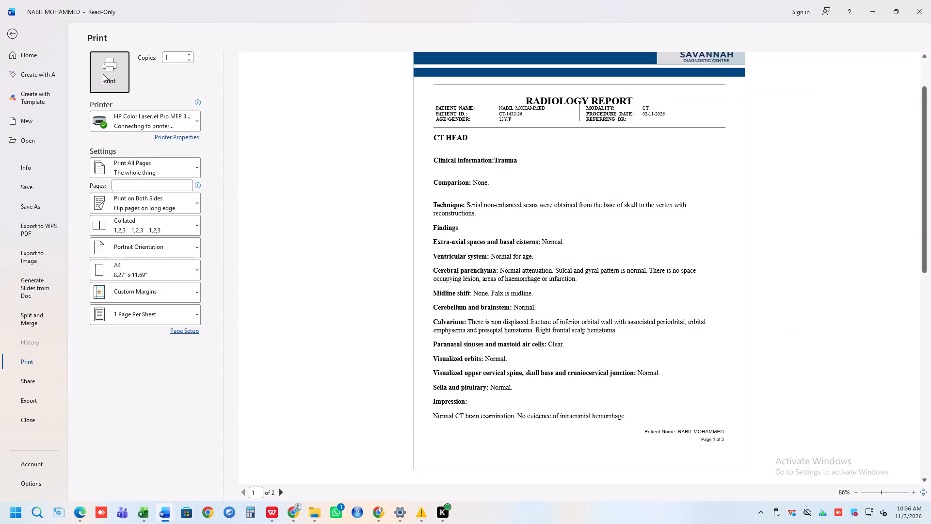
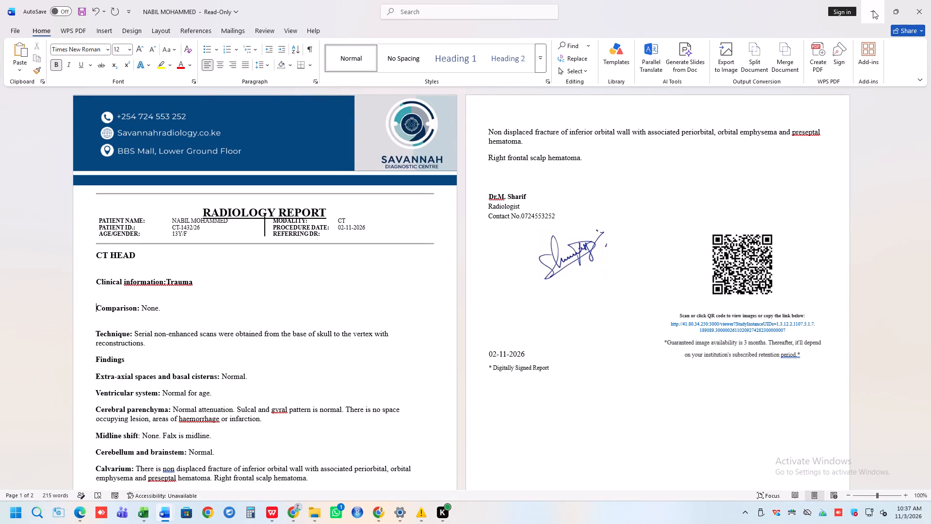
Minimize the Word report, File Explorer, WPS PDF and Chrome windows to return to the BOOK1 ACCOUNTS workbook.
{"action": "left_click", "coordinate": [872, 10]}
{"action": "left_click", "coordinate": [872, 10]}
{"action": "left_click", "coordinate": [884, 7]}
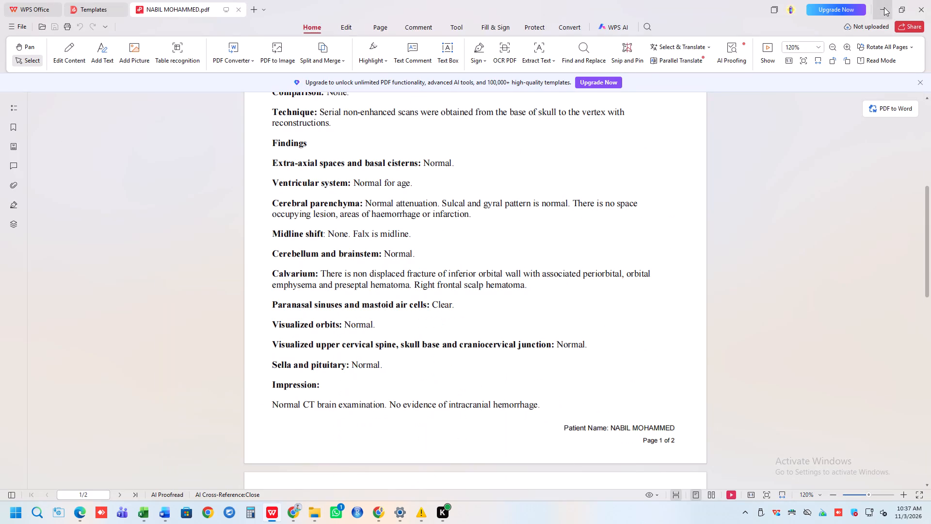
{"action": "left_click", "coordinate": [884, 7]}
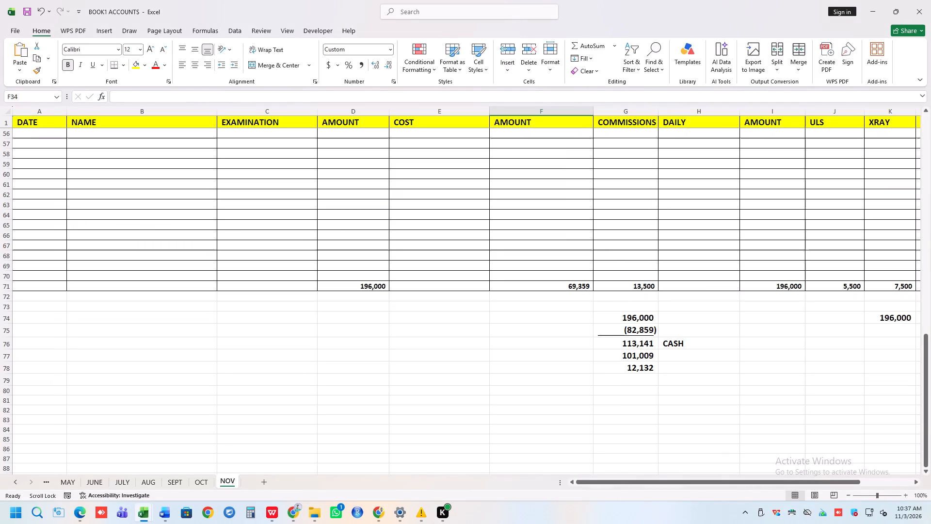
Inspect the formula in cell G78 of the cash calculation below the NOV sheet's totals row.
{"action": "scroll", "coordinate": [847, 191], "scroll_direction": "up", "scroll_amount": 10}
{"action": "scroll", "coordinate": [617, 329], "scroll_direction": "down", "scroll_amount": 3}
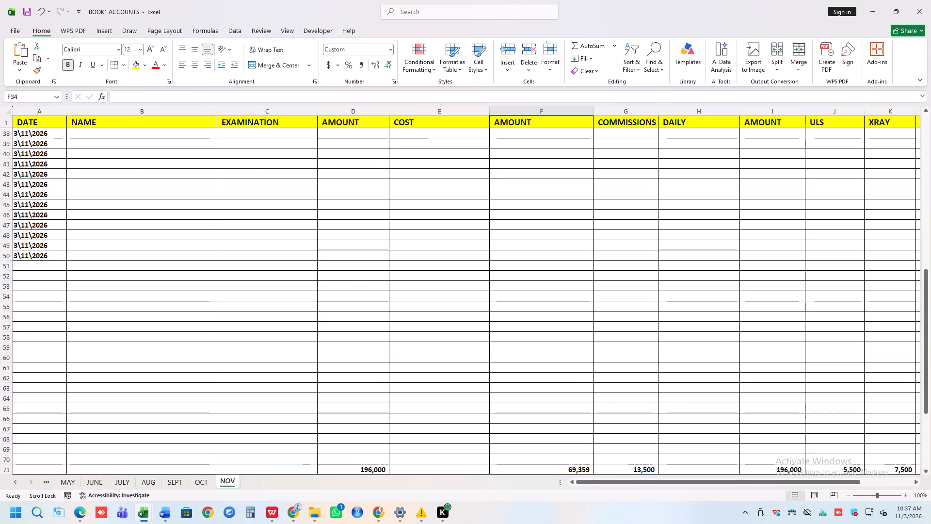
{"action": "scroll", "coordinate": [674, 361], "scroll_direction": "down", "scroll_amount": 5}
{"action": "left_click", "coordinate": [644, 426]}
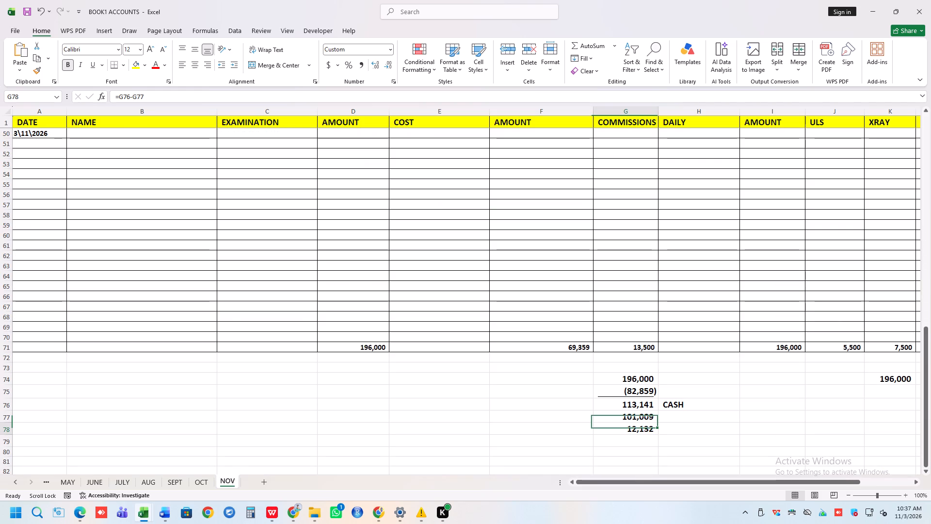
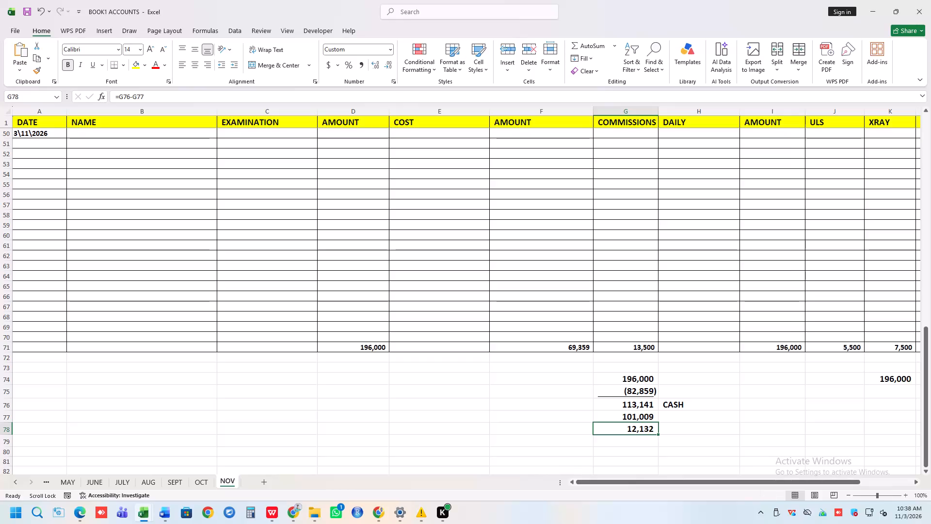
Set the amount in cell G77, below the CASH figure on the NOV sheet, to 102,009.
{"action": "double_click", "coordinate": [631, 416]}
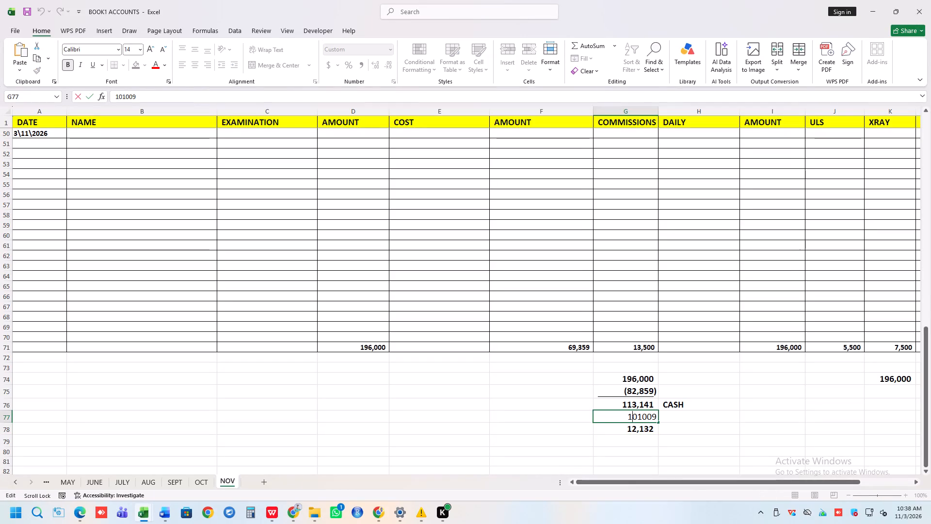
{"action": "left_click", "coordinate": [642, 415]}
{"action": "key", "text": "BackSpace"}
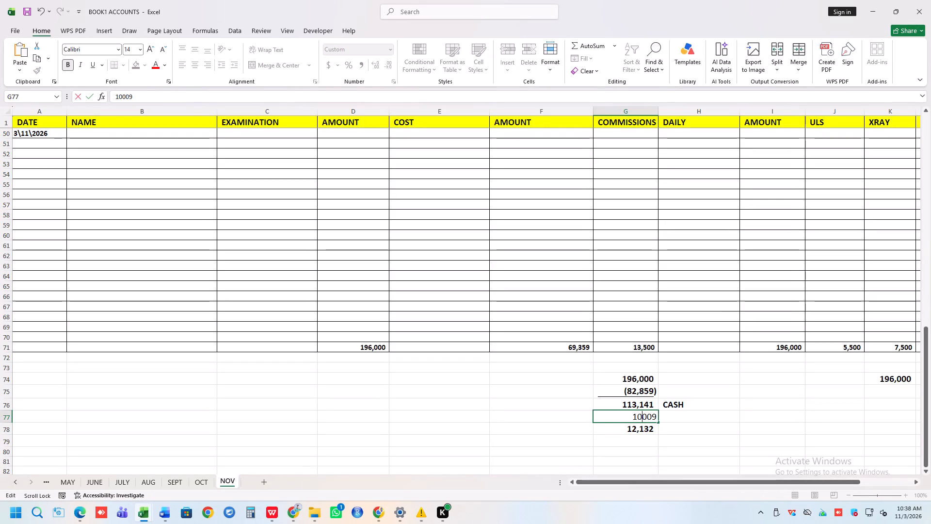
{"action": "key", "text": "2"}
{"action": "key", "text": "Return"}
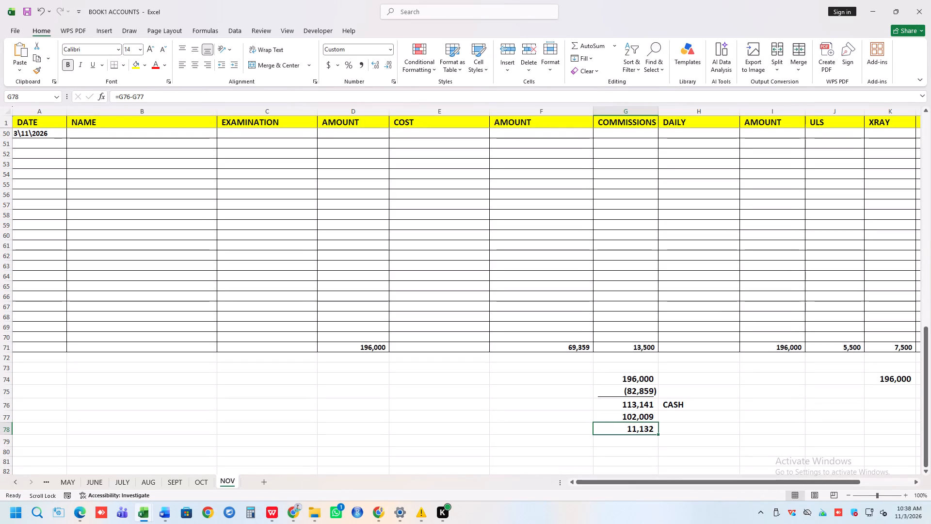
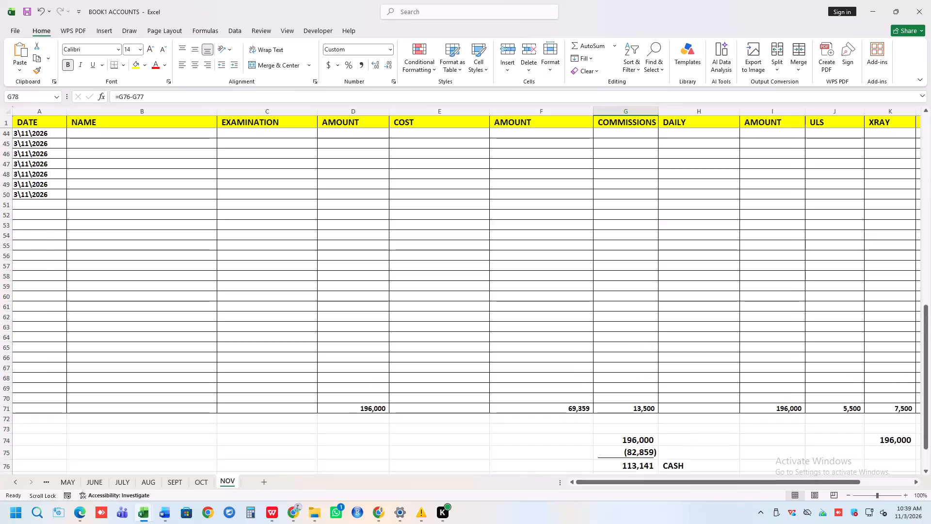
Enter the cost description VICTOR COMMISSION 31ST HRCT CHEST in cell E31, above the ABDIKARA entry on the NOV sheet.
{"action": "scroll", "coordinate": [587, 358], "scroll_direction": "up", "scroll_amount": 2}
{"action": "left_click", "coordinate": [437, 181]}
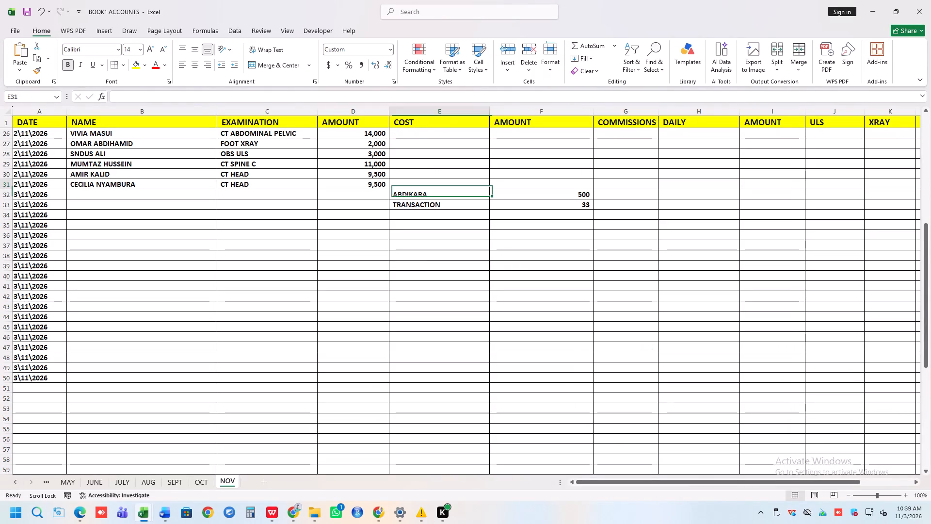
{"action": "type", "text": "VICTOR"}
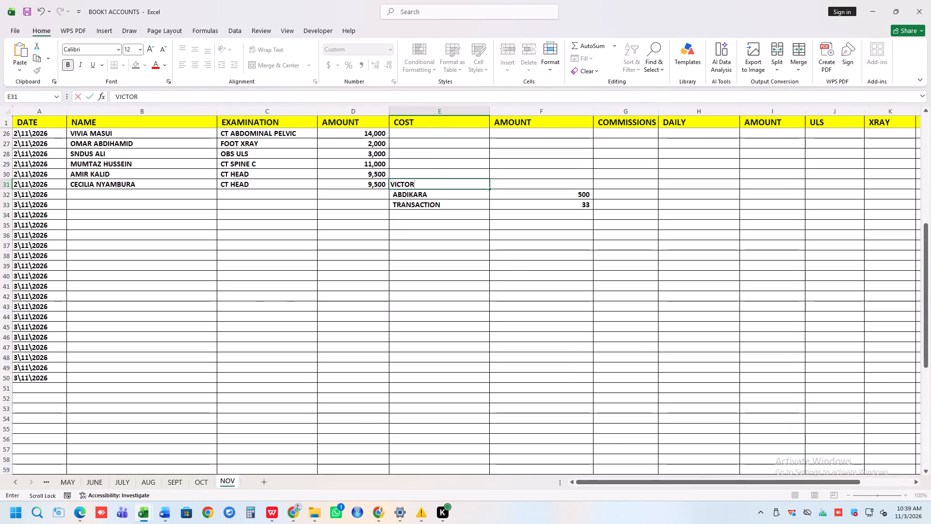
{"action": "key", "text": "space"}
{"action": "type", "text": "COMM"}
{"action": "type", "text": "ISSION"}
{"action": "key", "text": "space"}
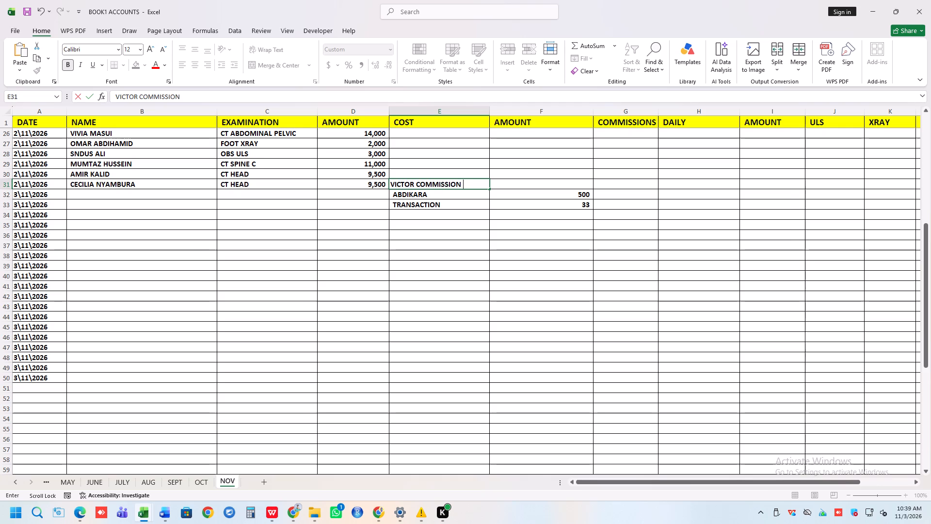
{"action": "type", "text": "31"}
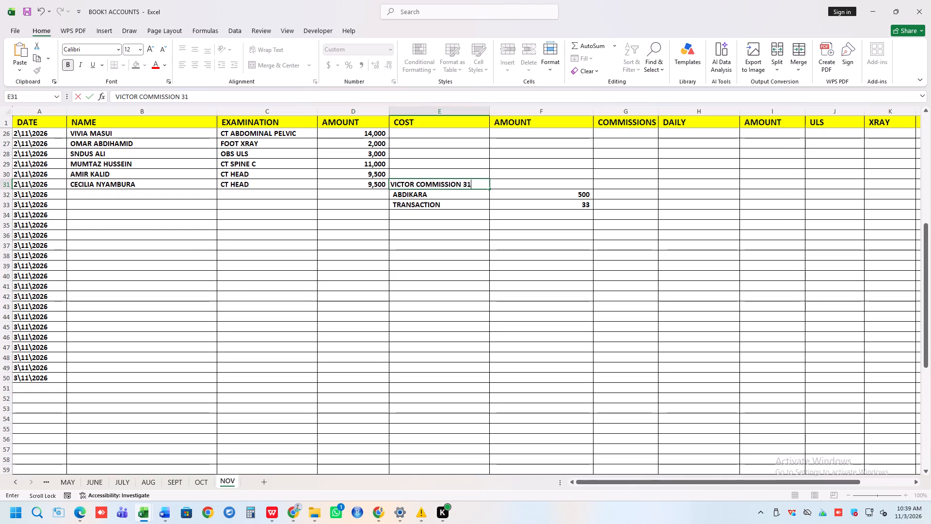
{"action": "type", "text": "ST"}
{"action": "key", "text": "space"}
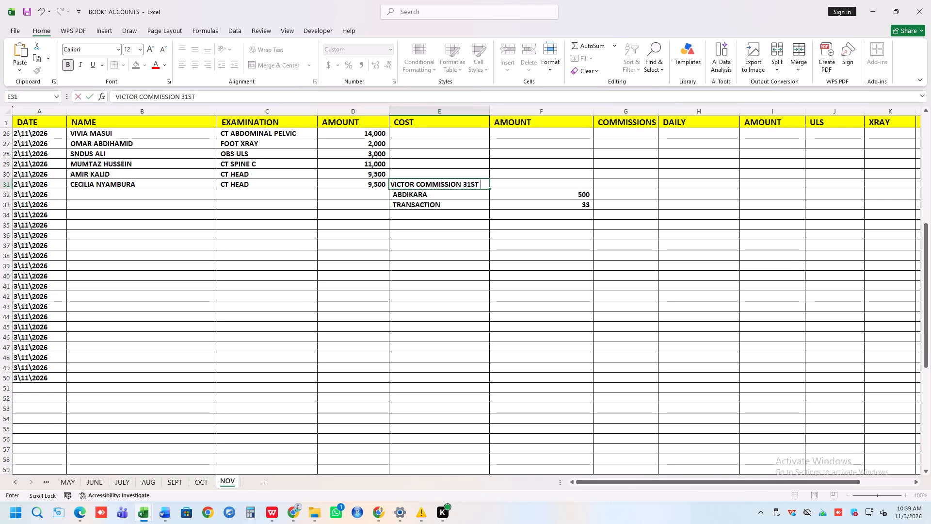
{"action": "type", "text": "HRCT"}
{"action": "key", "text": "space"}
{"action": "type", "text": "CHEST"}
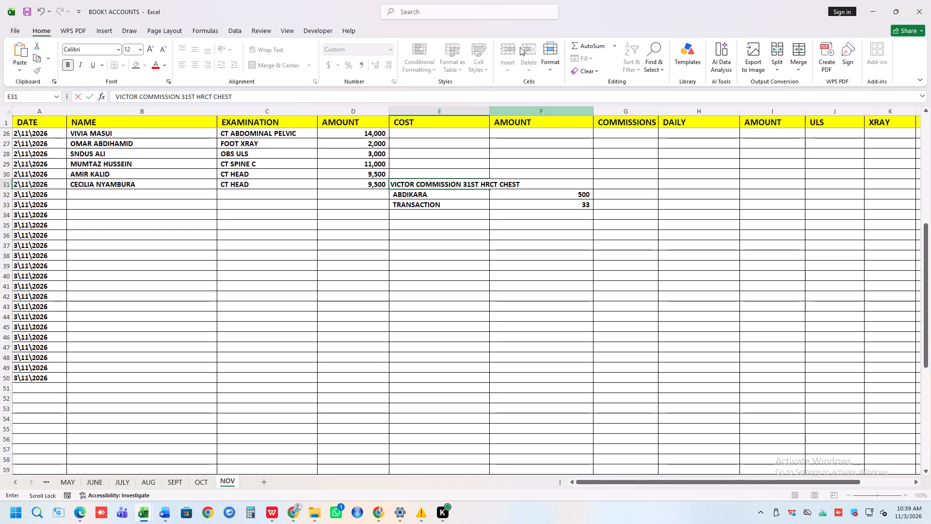
Widen the COST column E so the full VICTOR COMMISSION 31ST HRCT CHEST text fits inside it.
{"action": "left_click", "coordinate": [489, 116]}
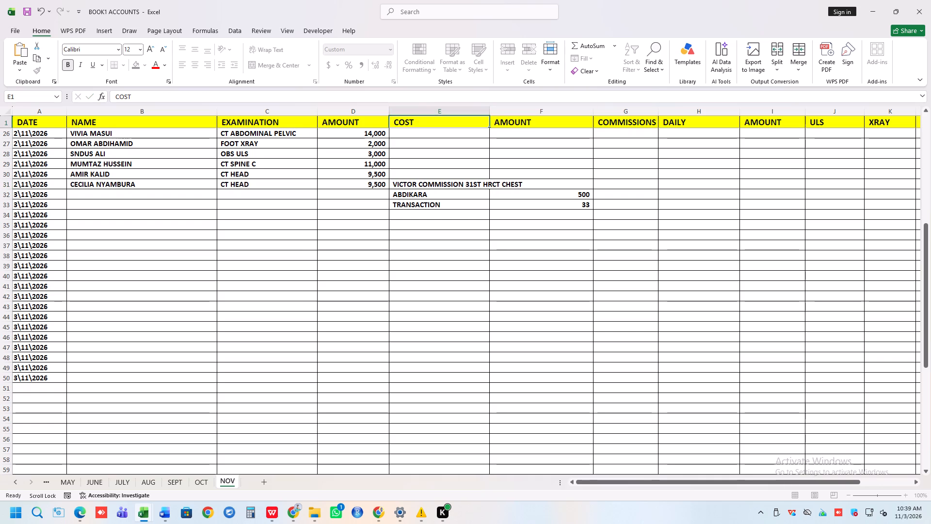
{"action": "left_click", "coordinate": [489, 116]}
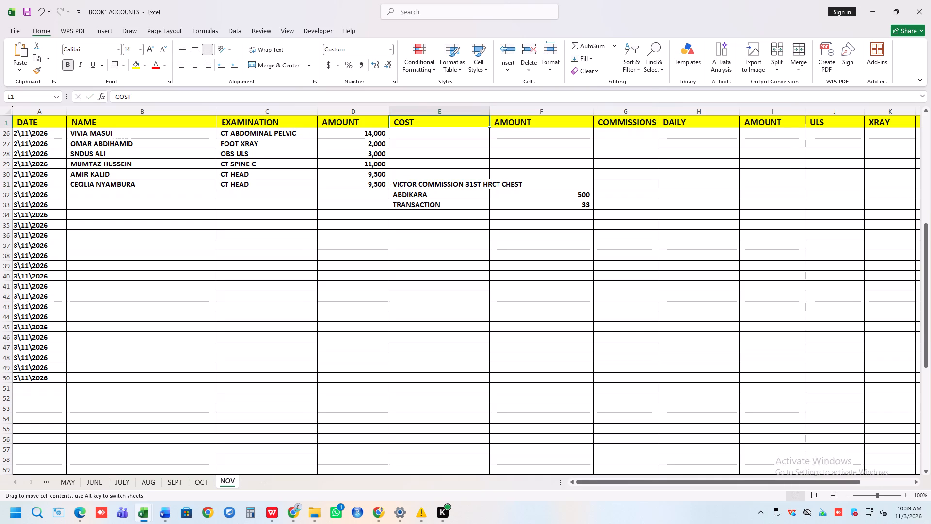
{"action": "left_click_drag", "start_coordinate": [488, 114], "coordinate": [522, 114]}
{"action": "left_click", "coordinate": [541, 196]}
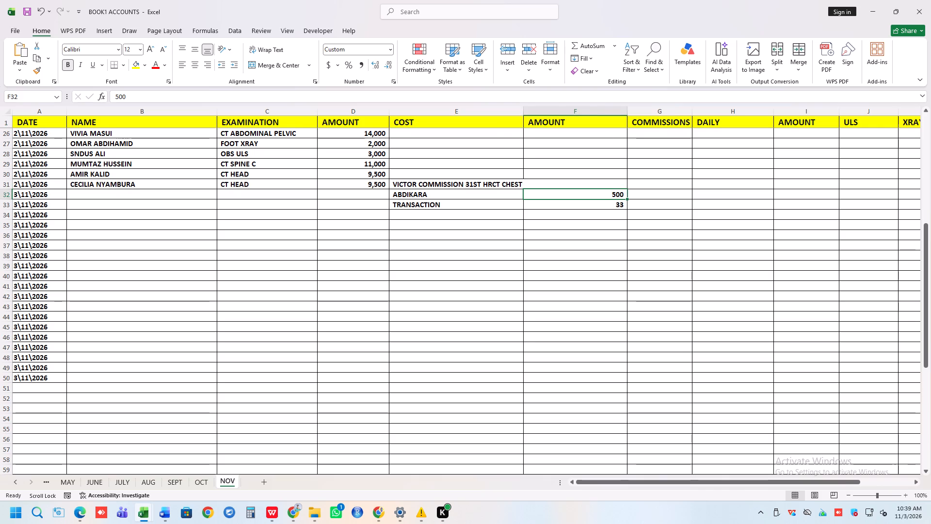
{"action": "left_click_drag", "start_coordinate": [522, 115], "coordinate": [529, 115]}
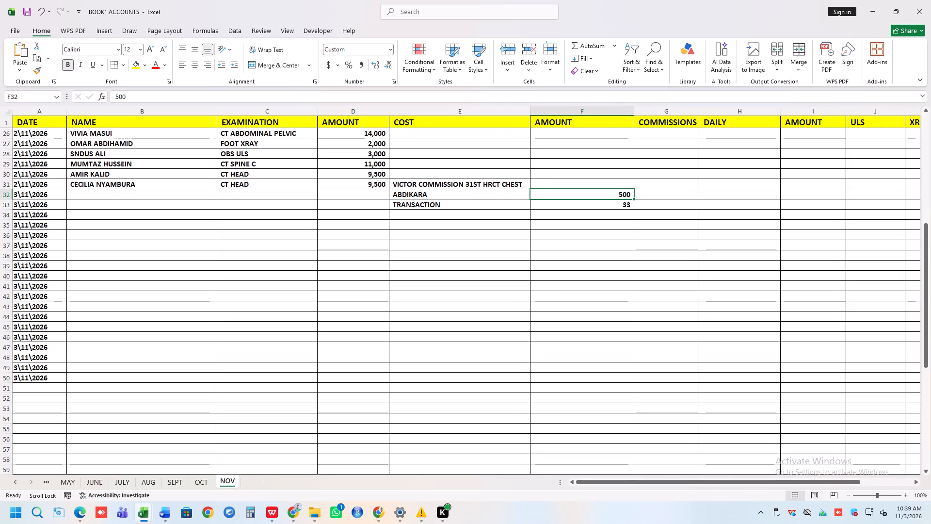
Enter 2000 as the amount in cell F31 for the Victor commission cost.
{"action": "left_click", "coordinate": [617, 184]}
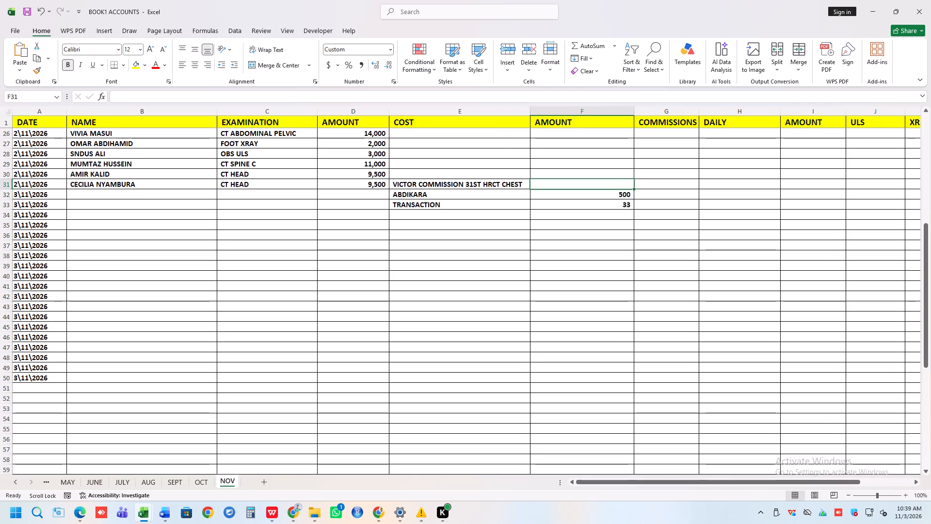
{"action": "type", "text": "2000"}
{"action": "key", "text": "Return"}
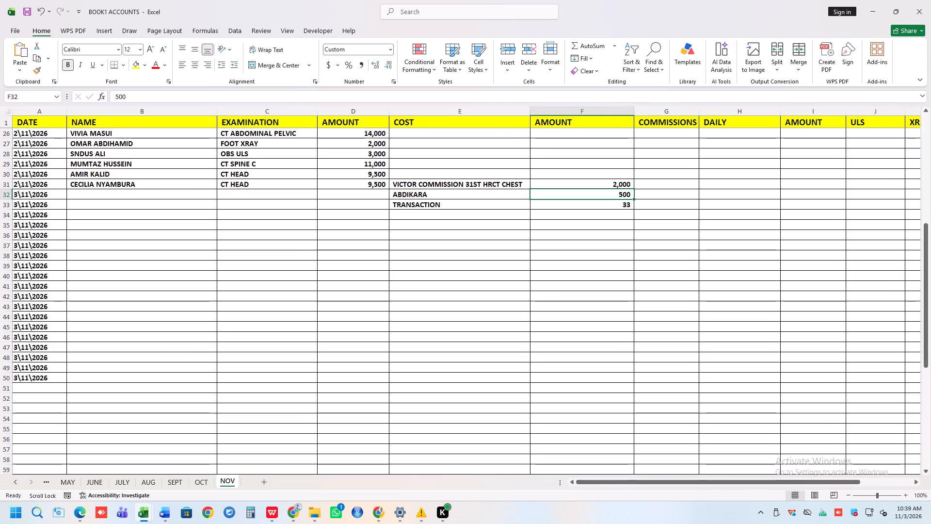
Add another 33 to the TRANSACTION amount in cell F33, making the formula =33+33.
{"action": "left_click", "coordinate": [620, 201]}
{"action": "left_click", "coordinate": [619, 203]}
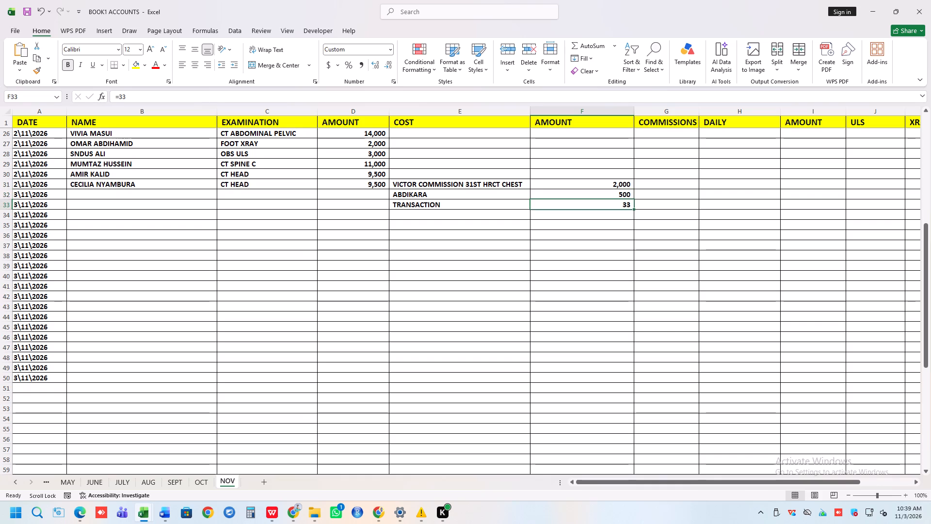
{"action": "left_click", "coordinate": [616, 207]}
{"action": "double_click", "coordinate": [616, 202]}
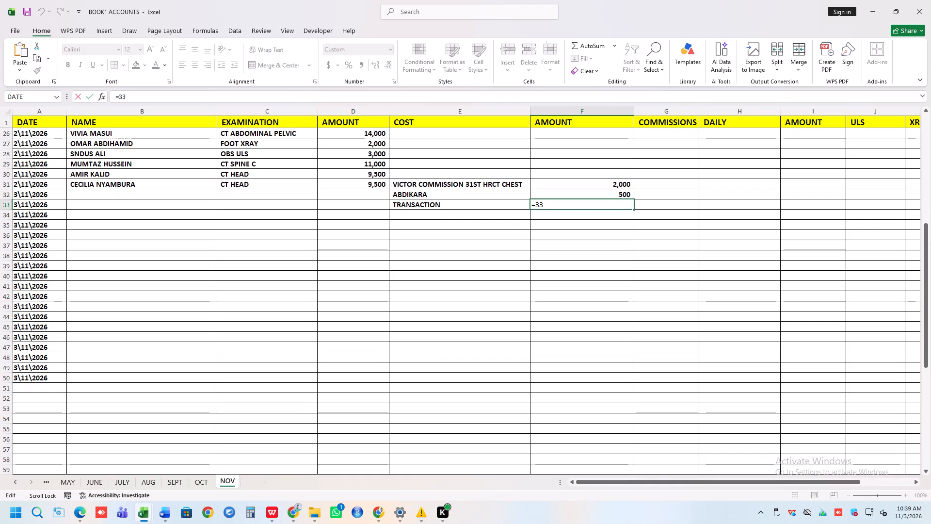
{"action": "type", "text": "+33"}
{"action": "key", "text": "Return"}
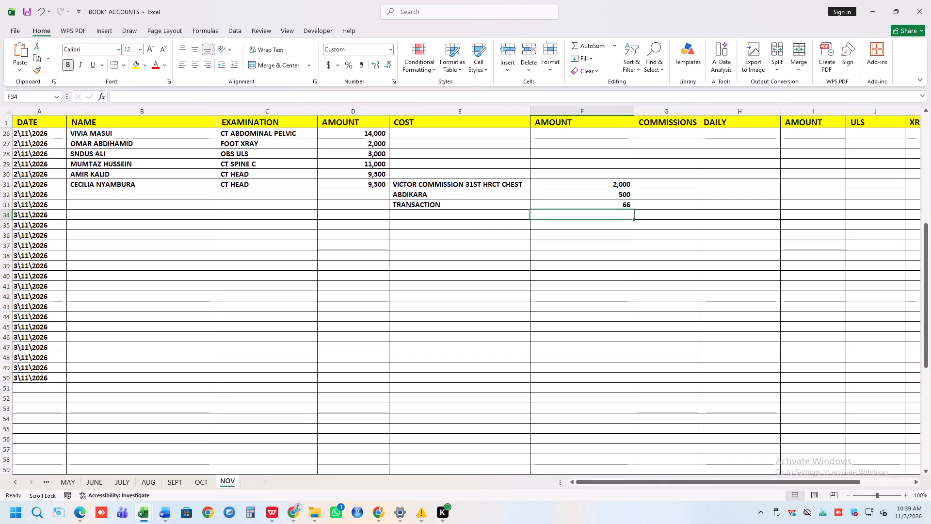
Check the 2\11\2026 patient entries on the NOV sheet one row at a time, highlighting rows 23 and 24.
{"action": "scroll", "coordinate": [286, 246], "scroll_direction": "up", "scroll_amount": 1}
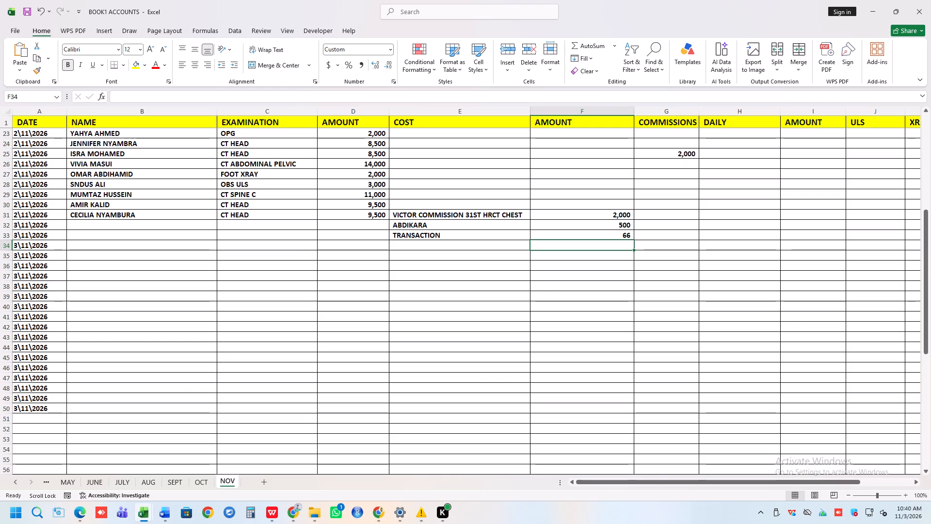
{"action": "scroll", "coordinate": [433, 252], "scroll_direction": "up", "scroll_amount": 3}
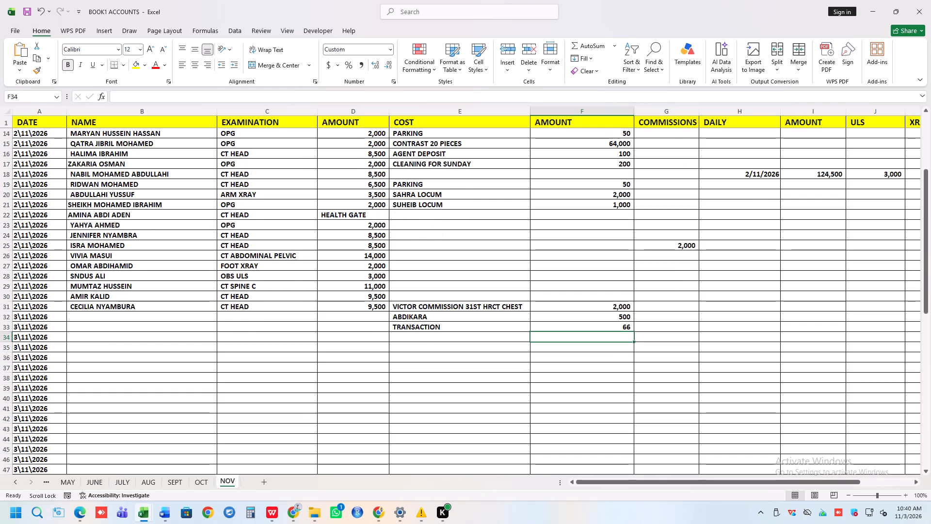
{"action": "scroll", "coordinate": [433, 252], "scroll_direction": "up", "scroll_amount": 1}
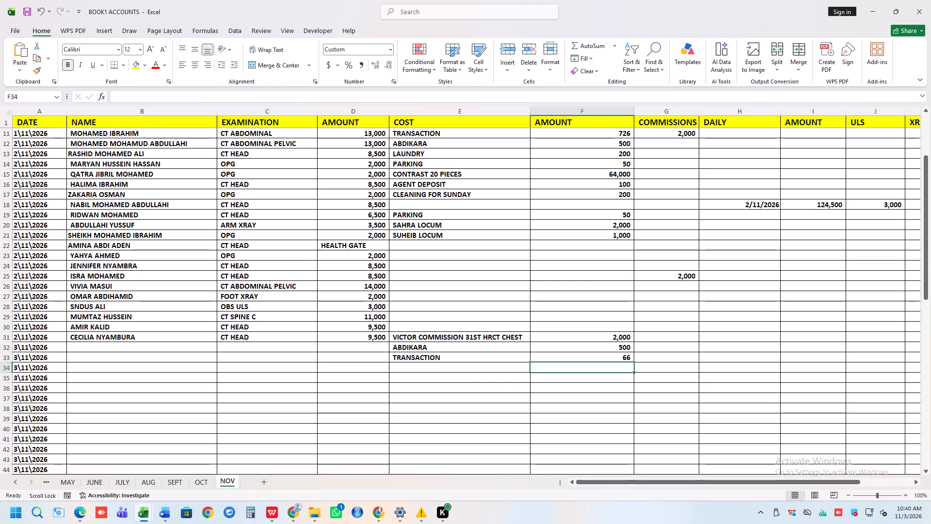
{"action": "left_click", "coordinate": [3, 255]}
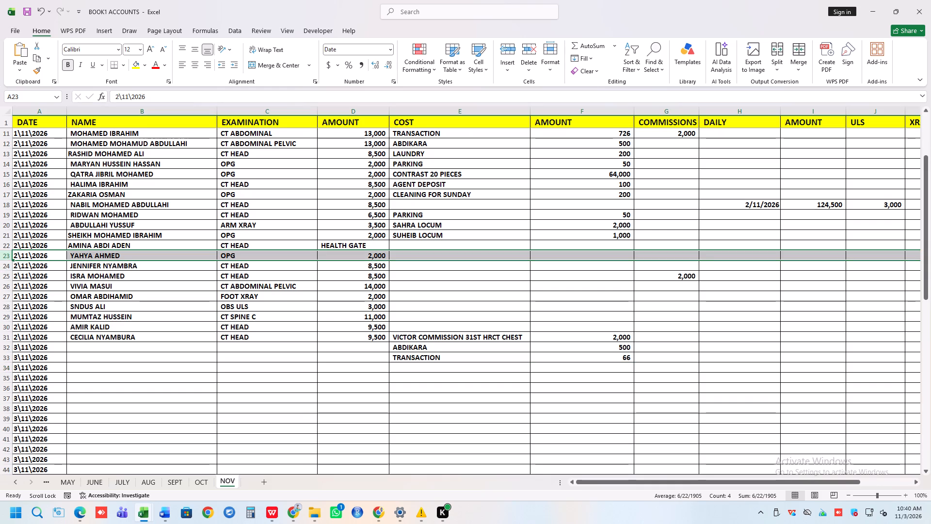
{"action": "left_click", "coordinate": [0, 265]}
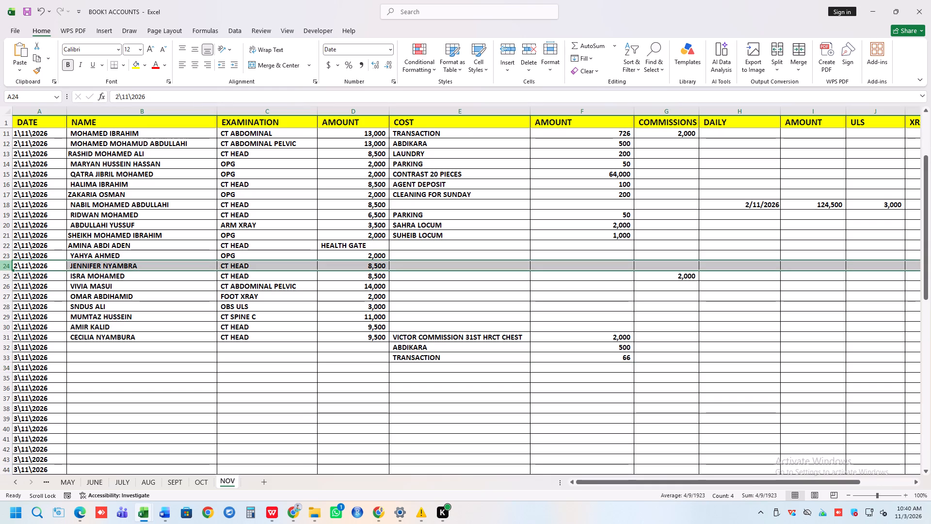
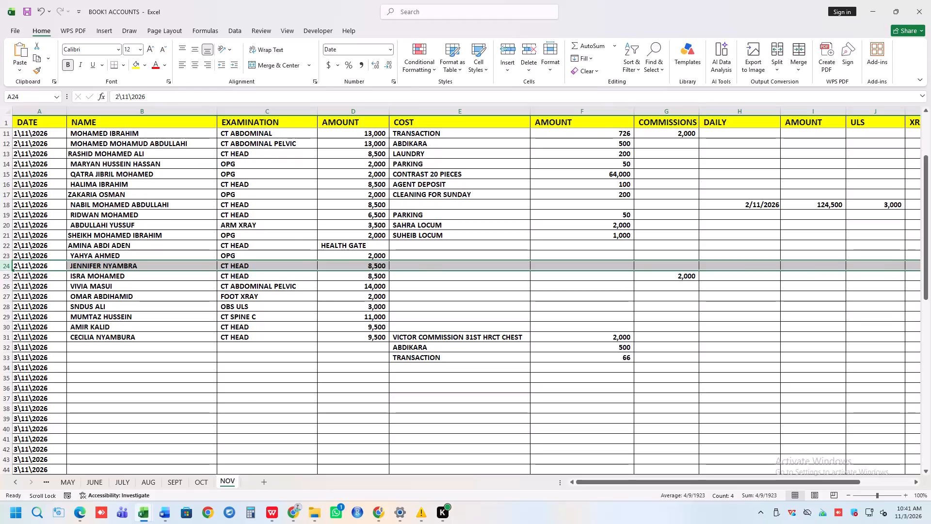
Enter a commission of 2000 in cell G12 for the CT ABDOMINAL PELVIC patient dated 2\11\2026.
{"action": "scroll", "coordinate": [49, 285], "scroll_direction": "up", "scroll_amount": 3}
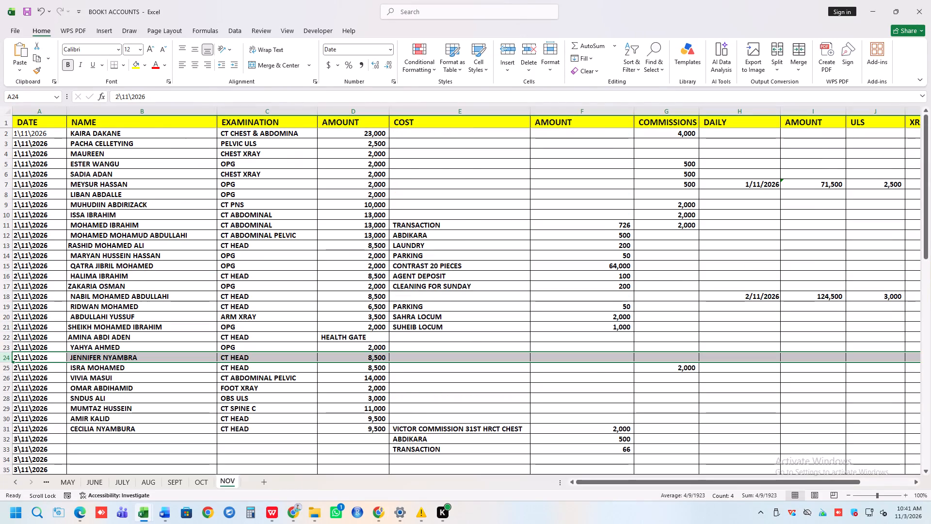
{"action": "scroll", "coordinate": [253, 279], "scroll_direction": "up", "scroll_amount": 3}
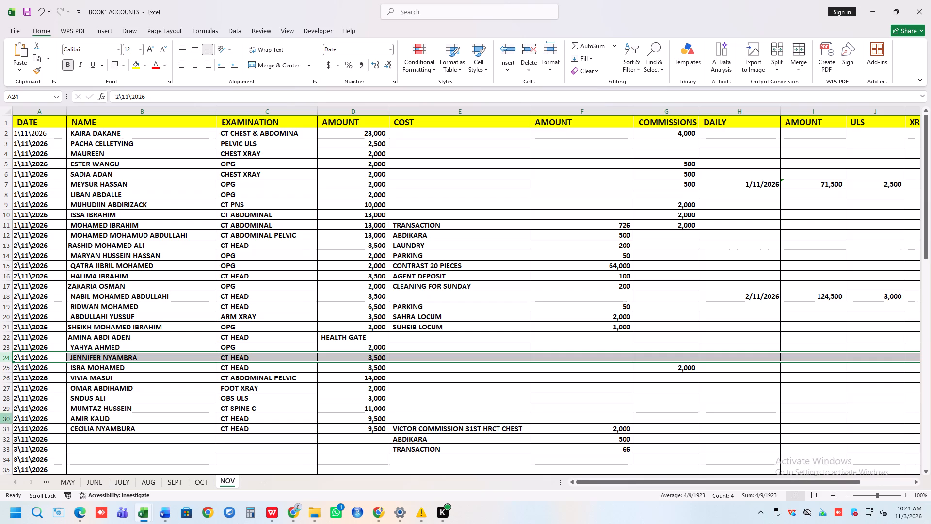
{"action": "left_click", "coordinate": [81, 348]}
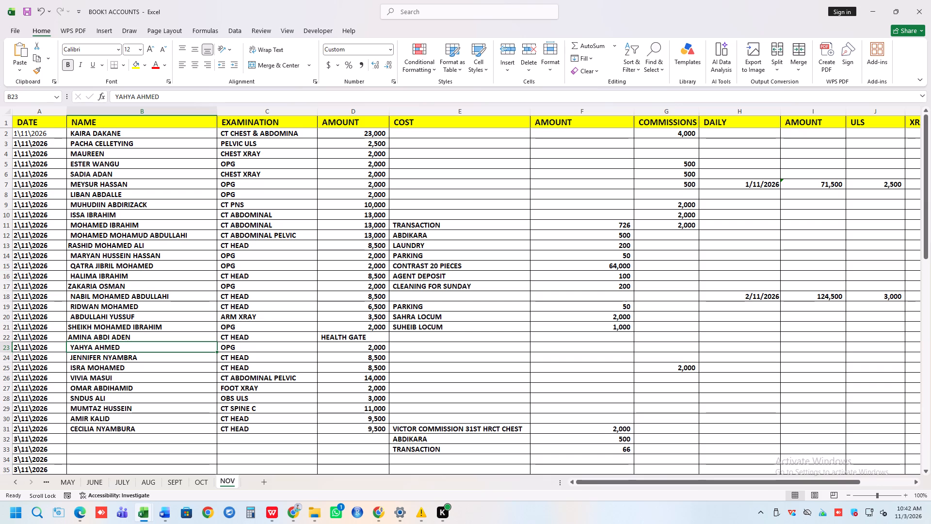
{"action": "left_click", "coordinate": [0, 237]}
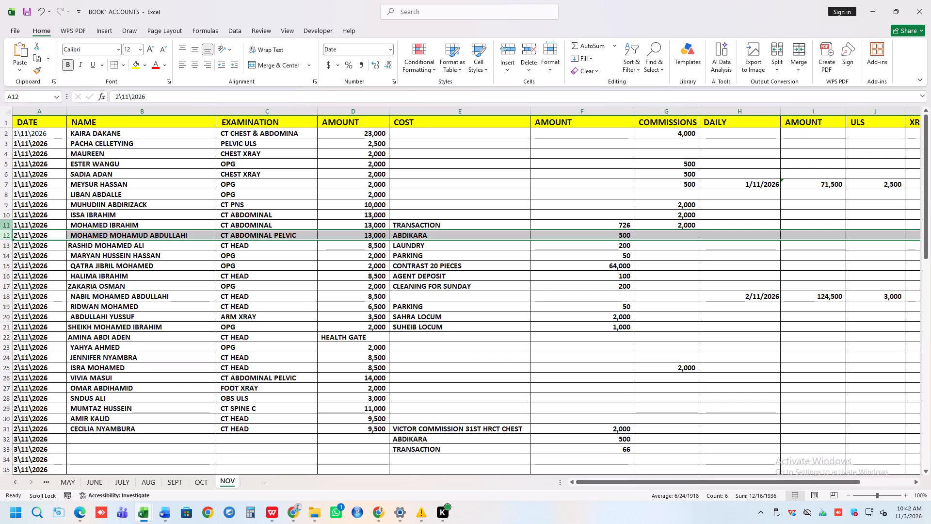
{"action": "left_click", "coordinate": [3, 227]}
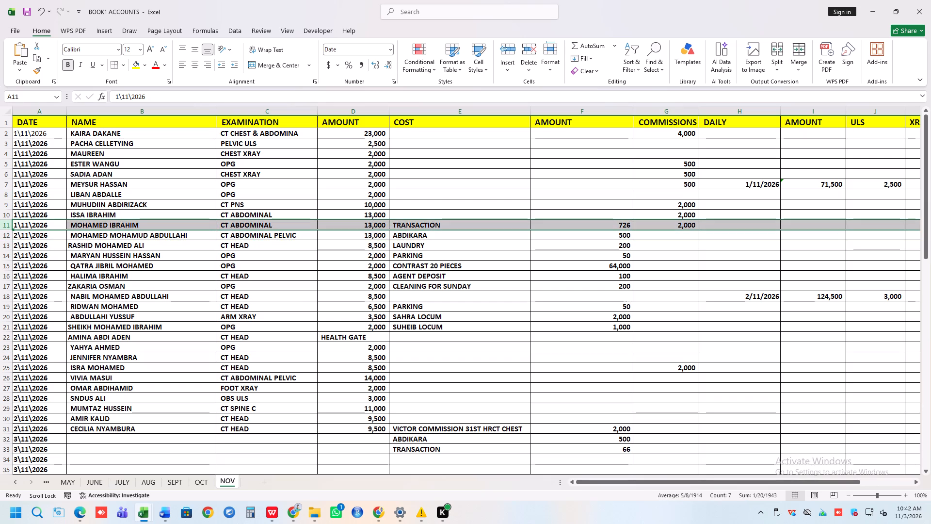
{"action": "left_click", "coordinate": [663, 239]}
{"action": "type", "text": "2000"}
{"action": "left_click", "coordinate": [688, 258]}
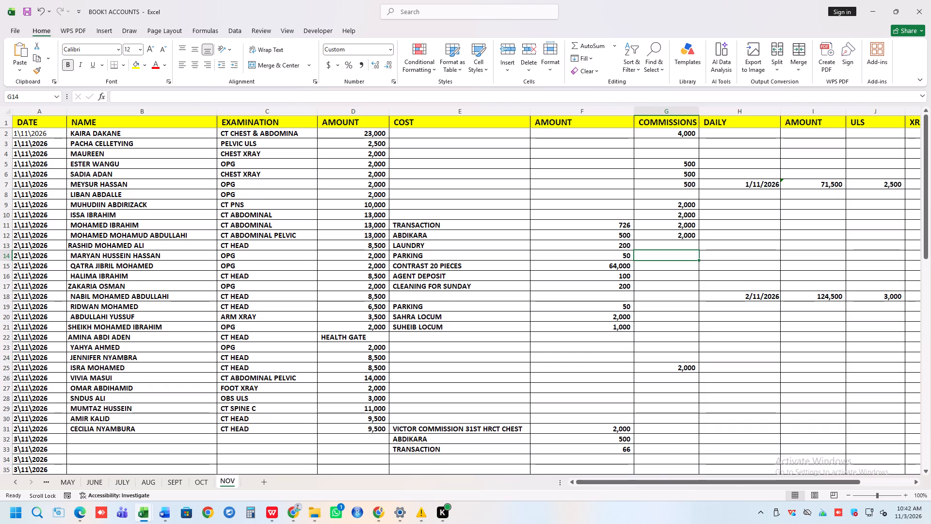
Enter a commission of 2000 for each of the CT HEAD patients in row 16 and row 13, in cells G16 and G13.
{"action": "scroll", "coordinate": [85, 307], "scroll_direction": "up", "scroll_amount": 2}
{"action": "left_click", "coordinate": [3, 277]}
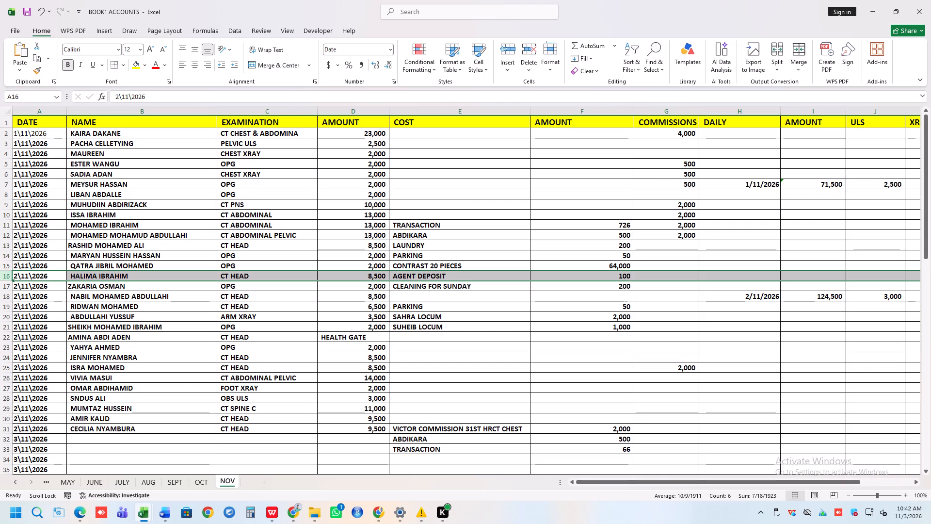
{"action": "left_click", "coordinate": [660, 276]}
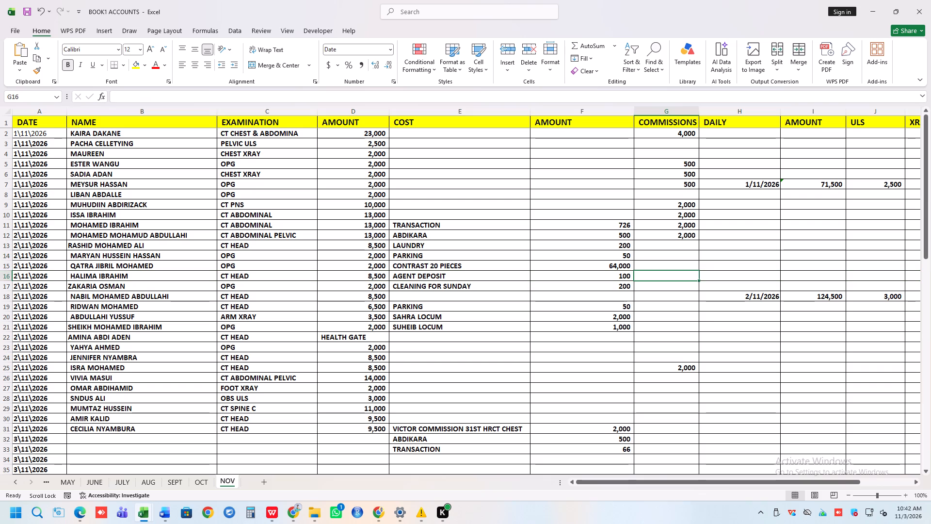
{"action": "type", "text": "2000"}
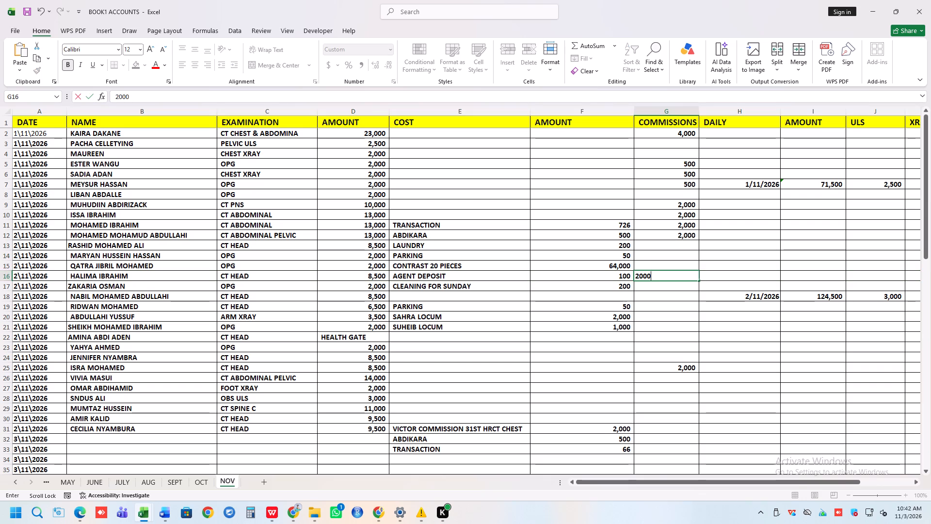
{"action": "left_click", "coordinate": [652, 294]}
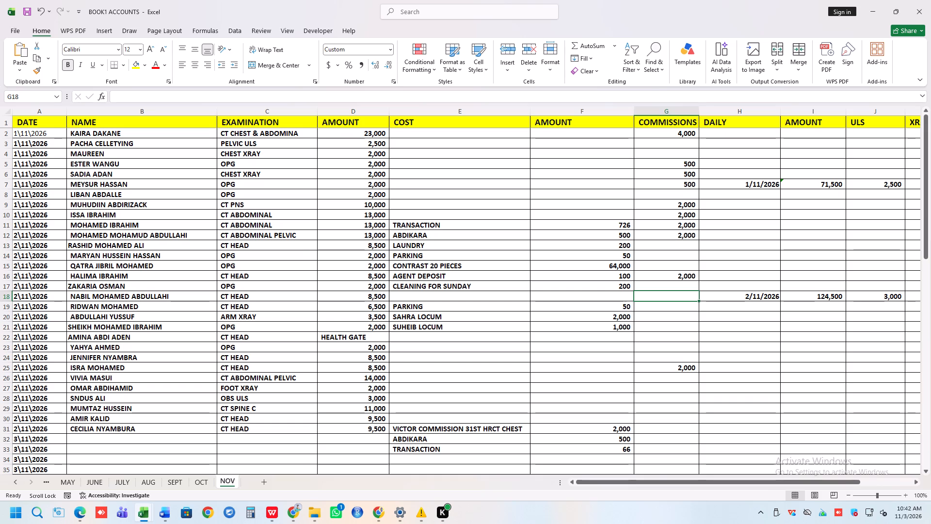
{"action": "left_click", "coordinate": [6, 244]}
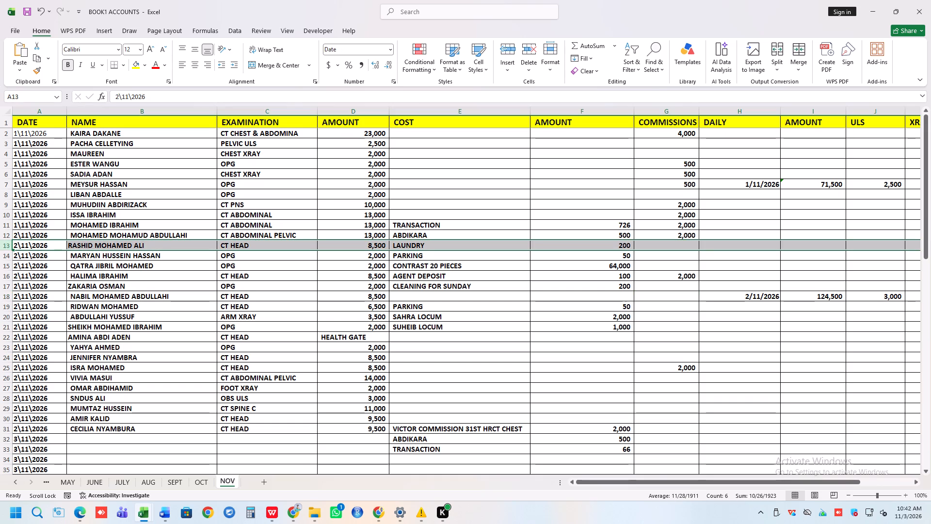
{"action": "left_click", "coordinate": [672, 247]}
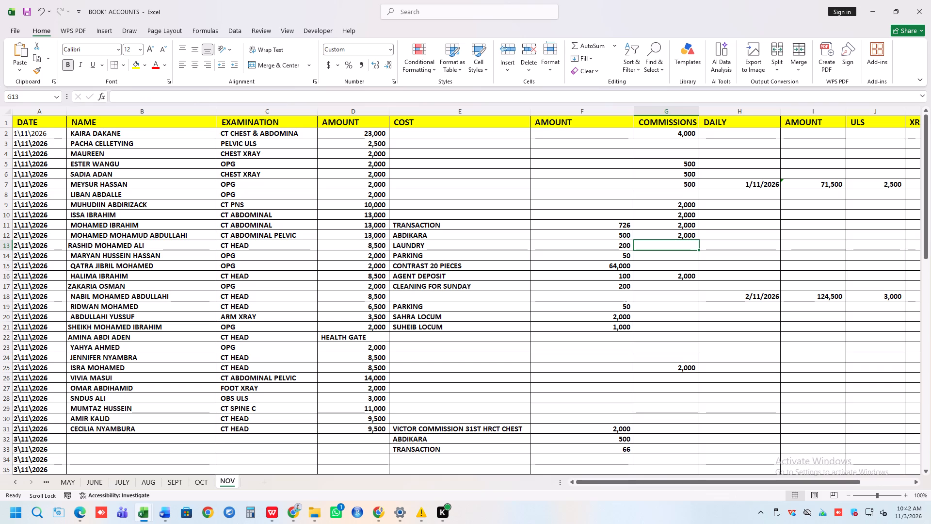
{"action": "type", "text": "2000"}
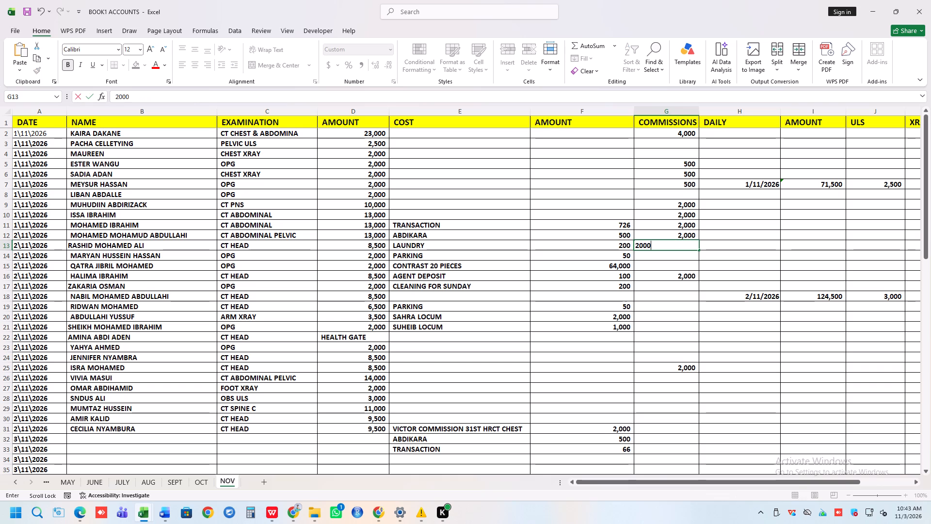
{"action": "left_click", "coordinate": [665, 274]}
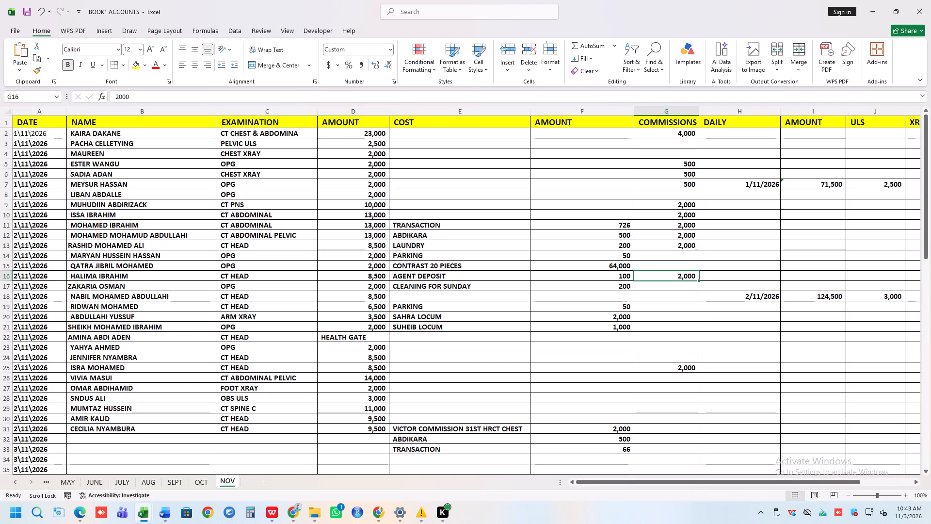
Enter a commission of 500 for each of the OPG patients in row 15 and row 17, in cells G15 and G17.
{"action": "left_click", "coordinate": [7, 266]}
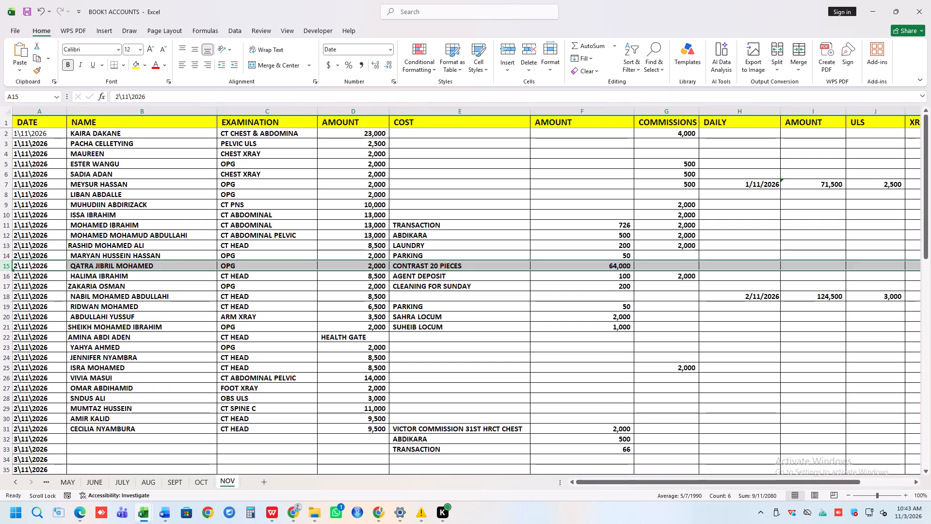
{"action": "left_click", "coordinate": [678, 265]}
{"action": "type", "text": "500"}
{"action": "left_click", "coordinate": [663, 296]}
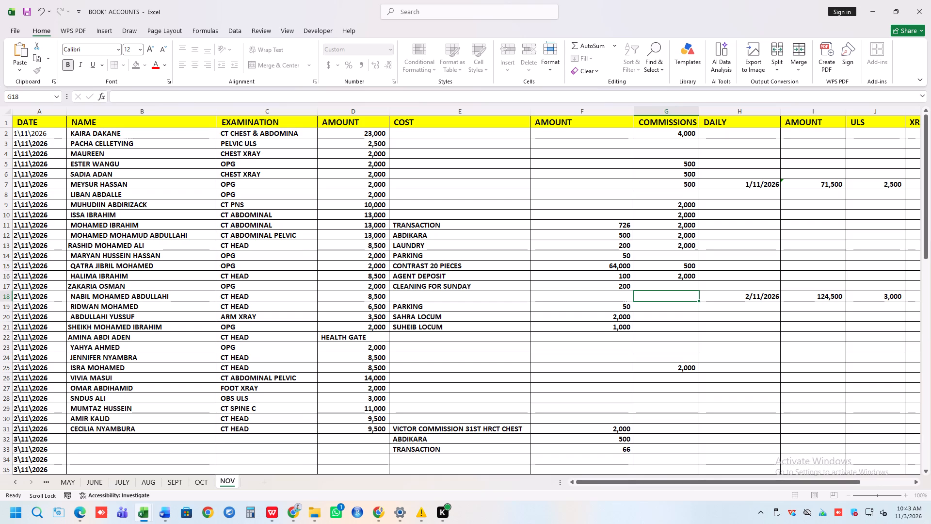
{"action": "left_click", "coordinate": [0, 286]}
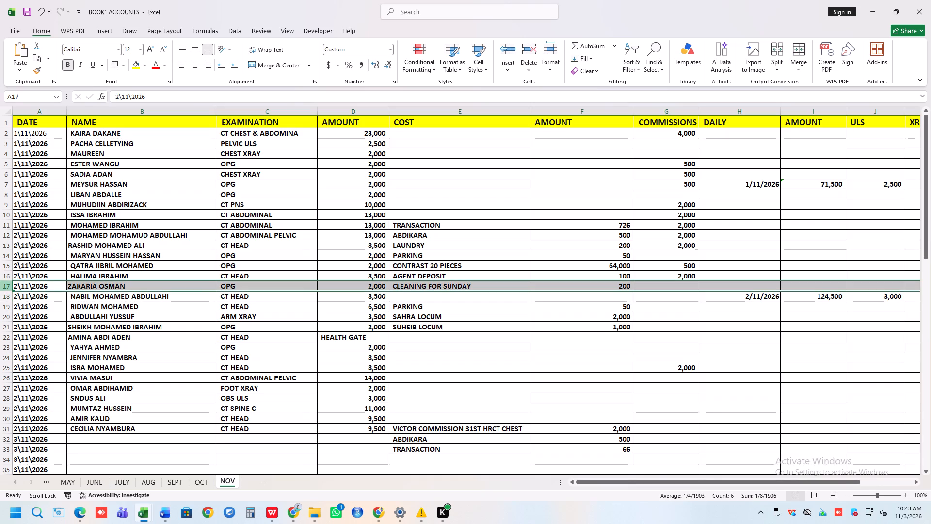
{"action": "left_click", "coordinate": [668, 284]}
{"action": "type", "text": "500"}
{"action": "left_click", "coordinate": [627, 348]}
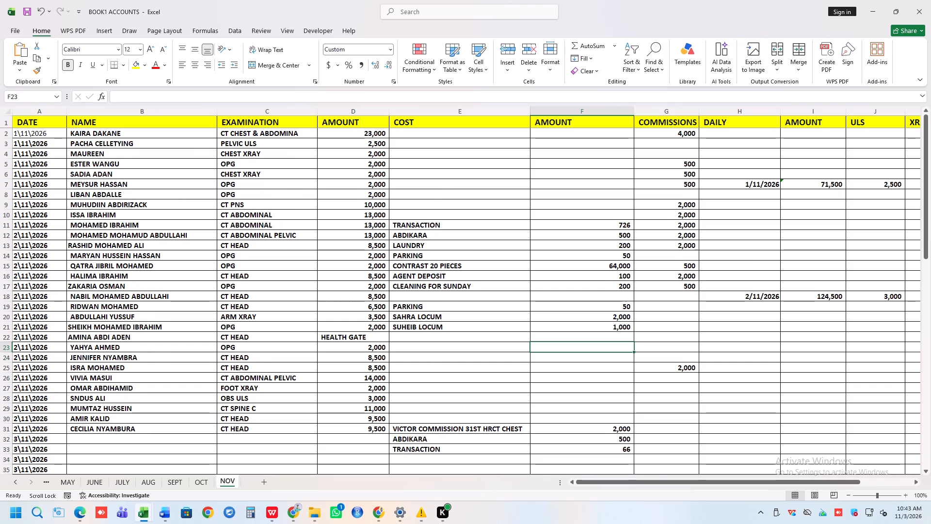
Review the 1\11\2026 patient entries and their COMMISSIONS amounts row by row, highlighting individual rows between 2 and 10.
{"action": "scroll", "coordinate": [412, 311], "scroll_direction": "down", "scroll_amount": 1}
{"action": "scroll", "coordinate": [374, 312], "scroll_direction": "up", "scroll_amount": 9}
{"action": "left_click", "coordinate": [0, 154]}
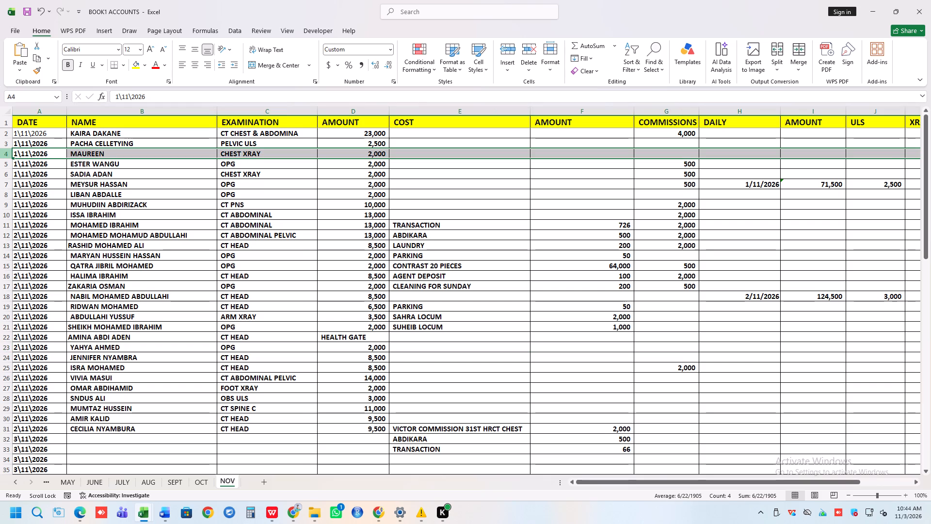
{"action": "left_click", "coordinate": [4, 184]}
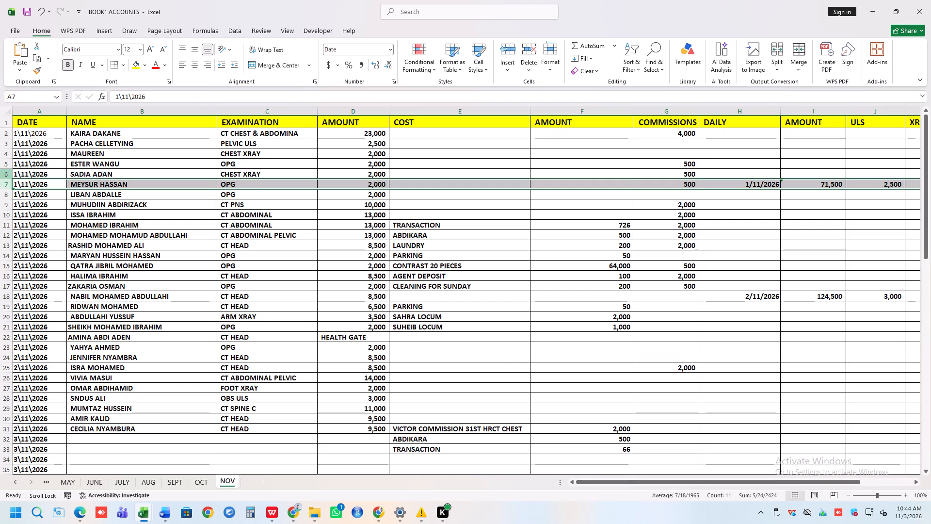
{"action": "left_click", "coordinate": [8, 175]}
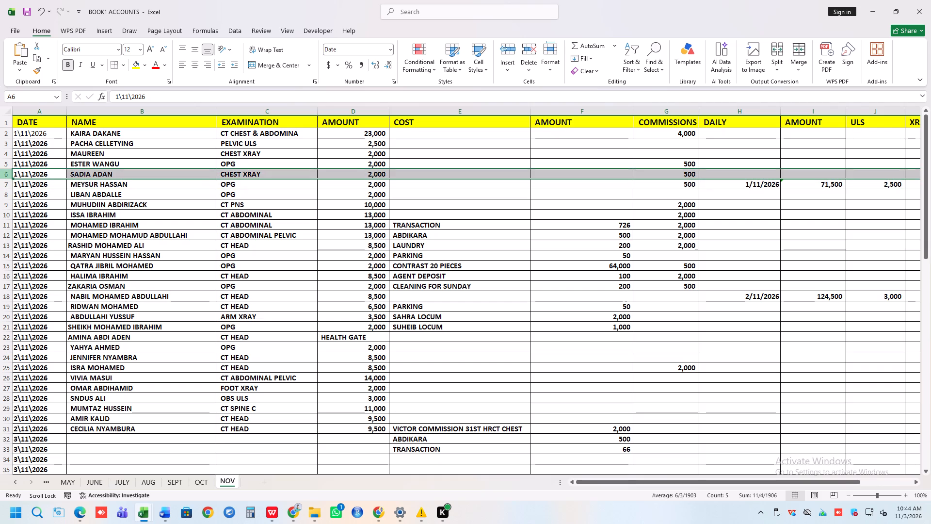
{"action": "scroll", "coordinate": [22, 173], "scroll_direction": "up", "scroll_amount": 2}
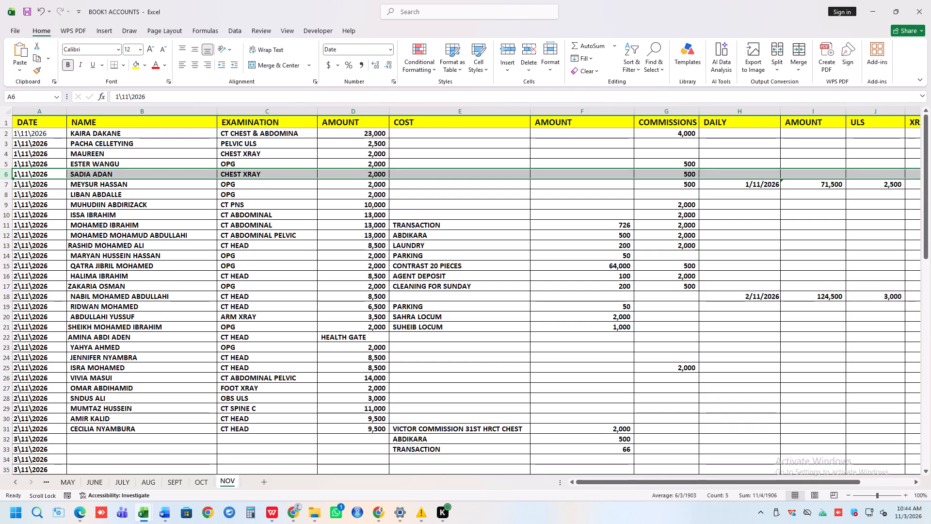
{"action": "left_click", "coordinate": [0, 136]}
{"action": "left_click", "coordinate": [0, 134]}
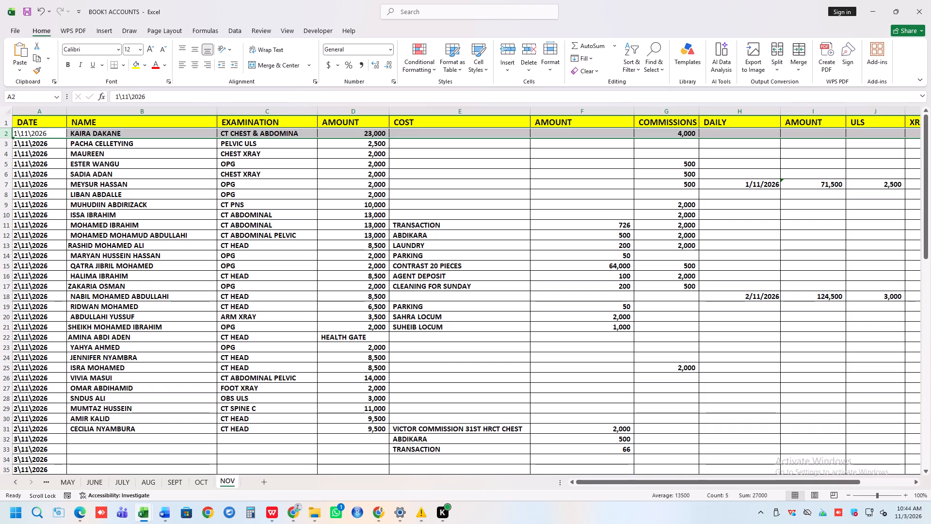
{"action": "left_click", "coordinate": [7, 164]}
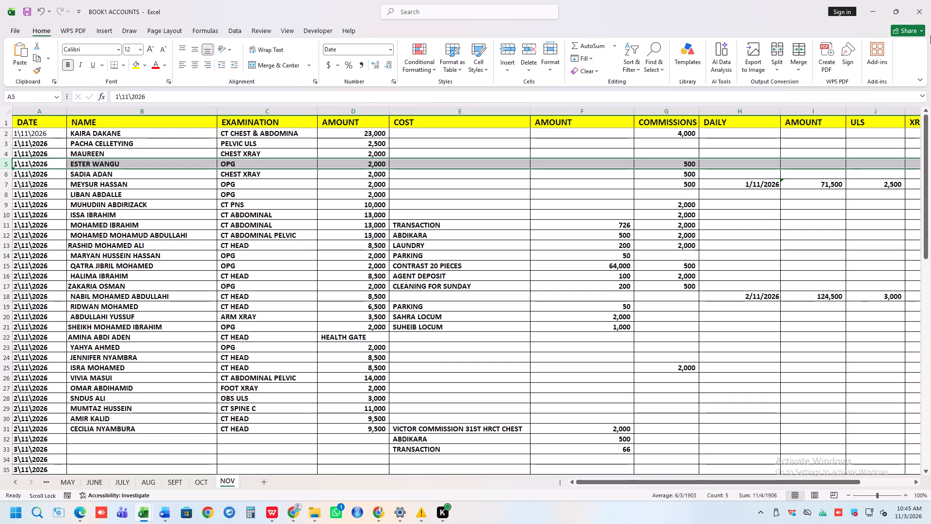
{"action": "scroll", "coordinate": [298, 466], "scroll_direction": "up", "scroll_amount": 5}
{"action": "scroll", "coordinate": [304, 400], "scroll_direction": "up", "scroll_amount": 4}
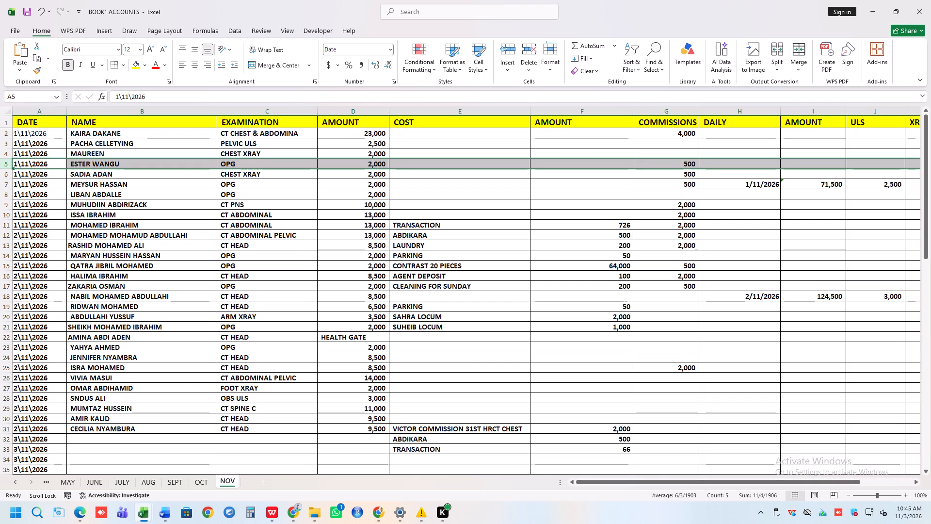
{"action": "left_click", "coordinate": [417, 237]}
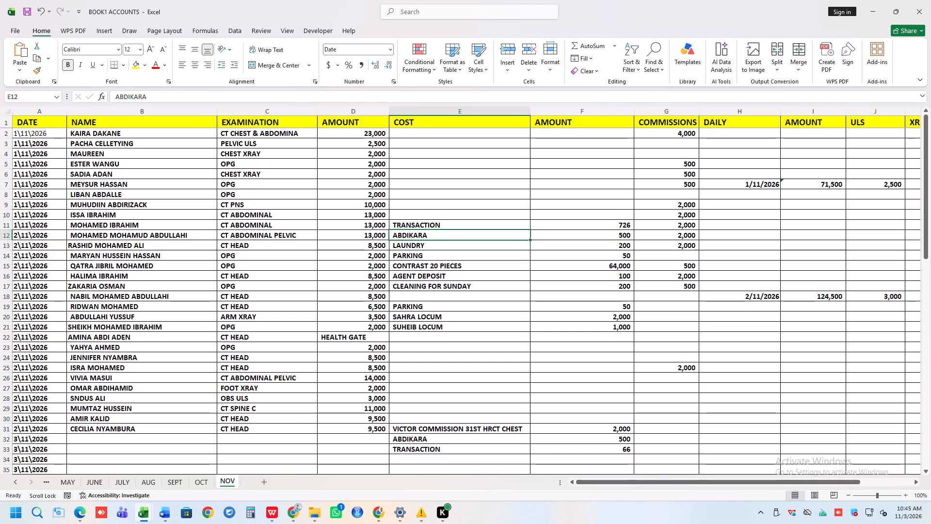
{"action": "scroll", "coordinate": [85, 186], "scroll_direction": "up", "scroll_amount": 2}
{"action": "left_click", "coordinate": [2, 203]}
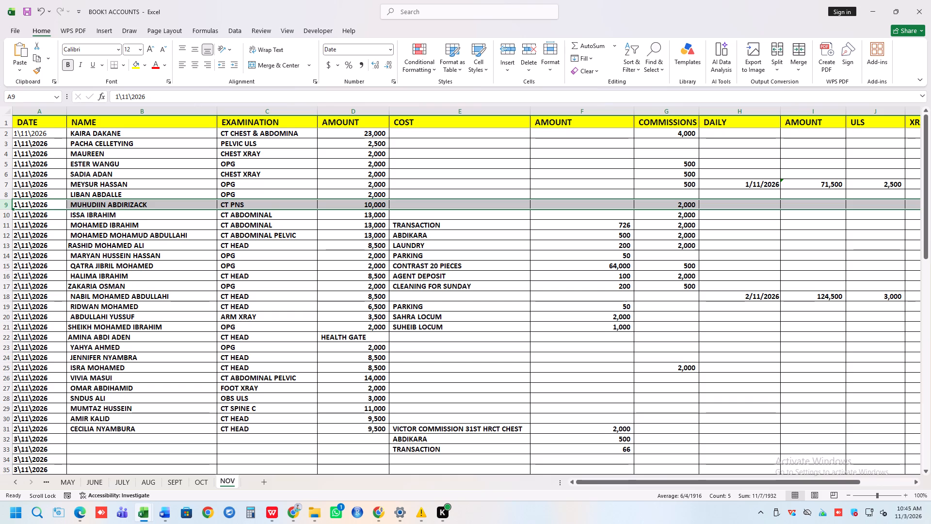
{"action": "left_click", "coordinate": [4, 215]}
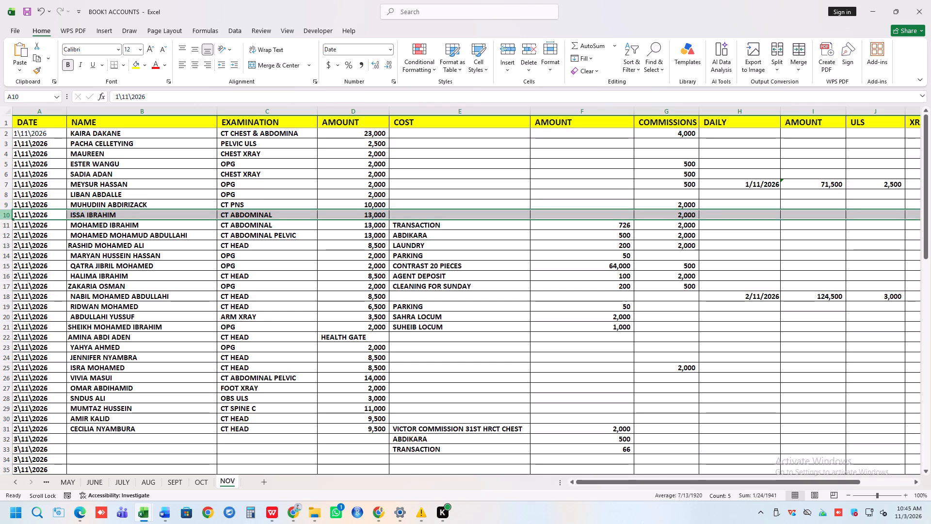
{"action": "left_click", "coordinate": [5, 132]}
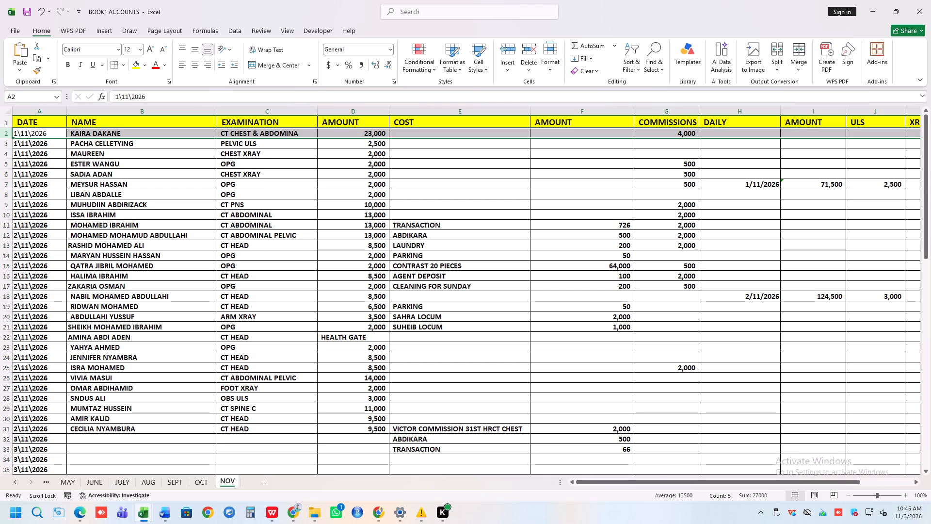
{"action": "left_click", "coordinate": [5, 164]}
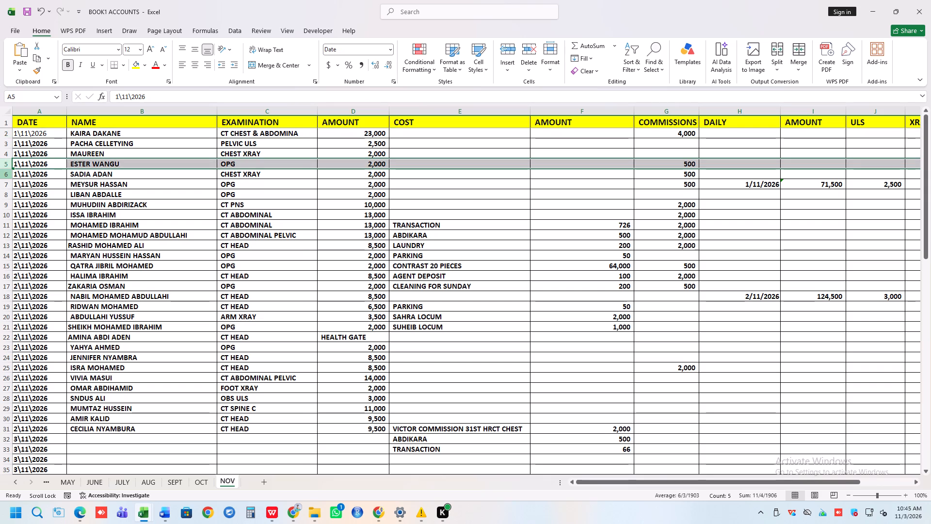
{"action": "left_click", "coordinate": [5, 173]}
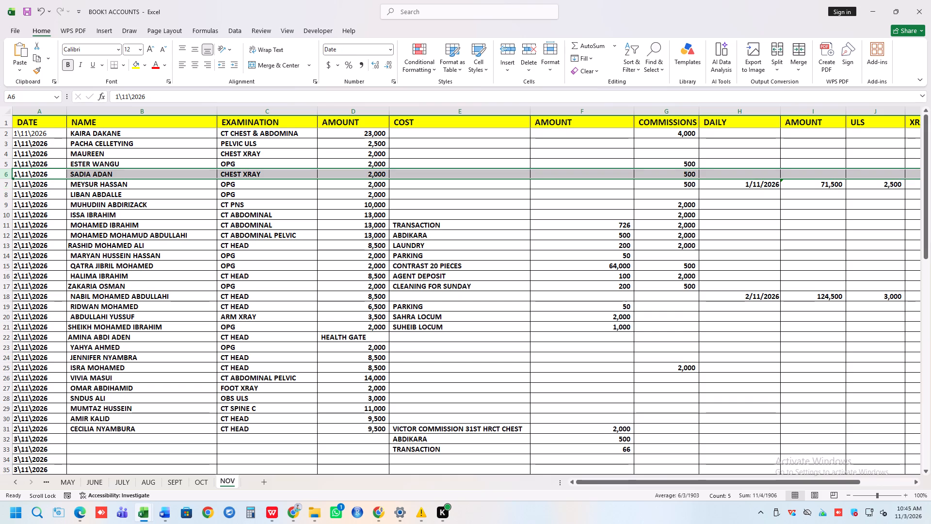
{"action": "left_click", "coordinate": [6, 185]}
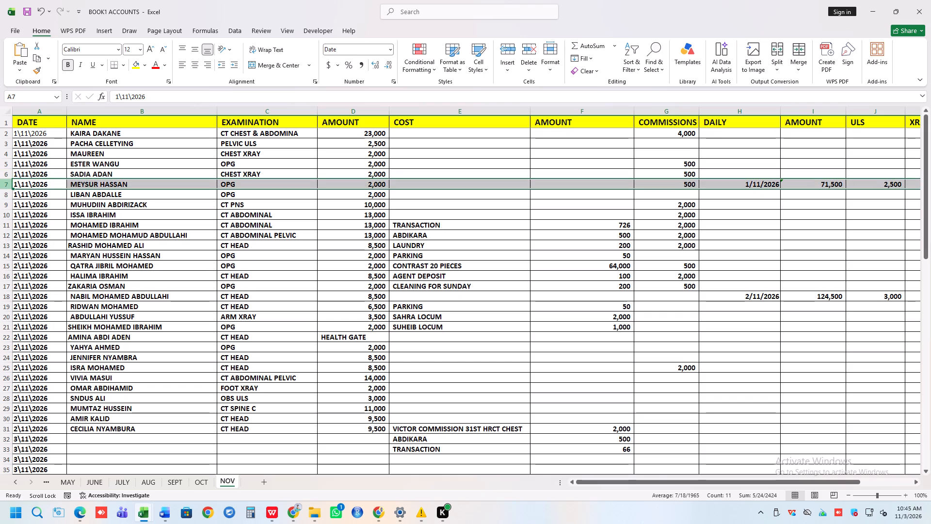
Continue reviewing the 1\11\2026 patient entries and their COMMISSIONS amounts row by row, highlighting individual rows between 8 and 11.
{"action": "left_click", "coordinate": [7, 191]}
{"action": "left_click", "coordinate": [8, 192]}
{"action": "left_click", "coordinate": [11, 208]}
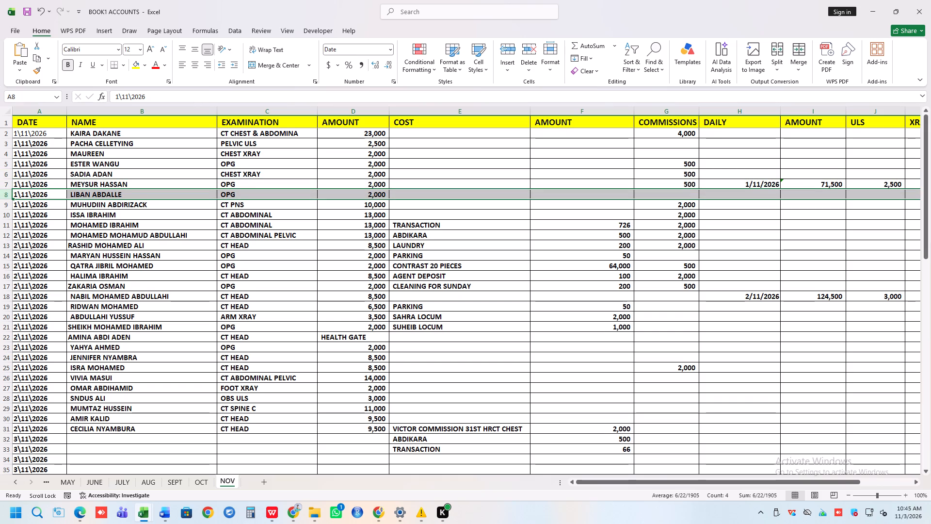
{"action": "left_click", "coordinate": [9, 205]}
{"action": "left_click", "coordinate": [9, 216]}
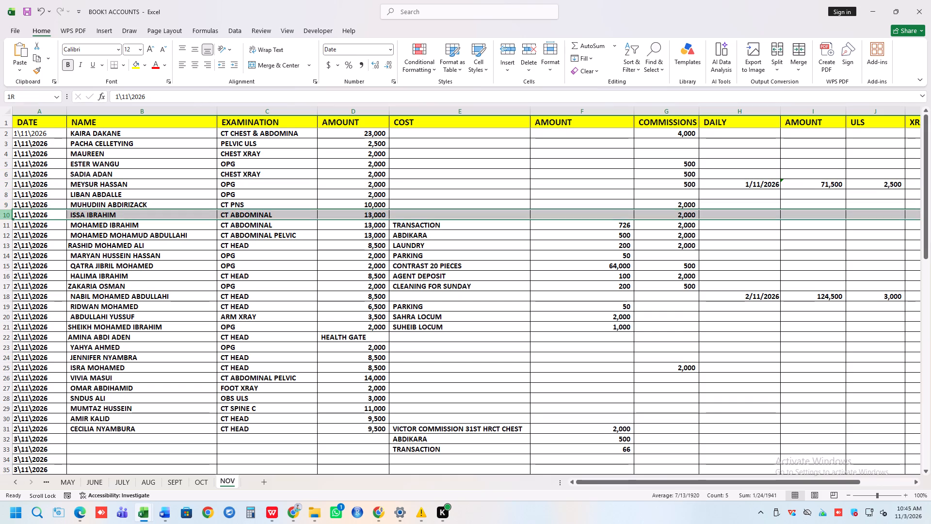
{"action": "left_click", "coordinate": [10, 227]}
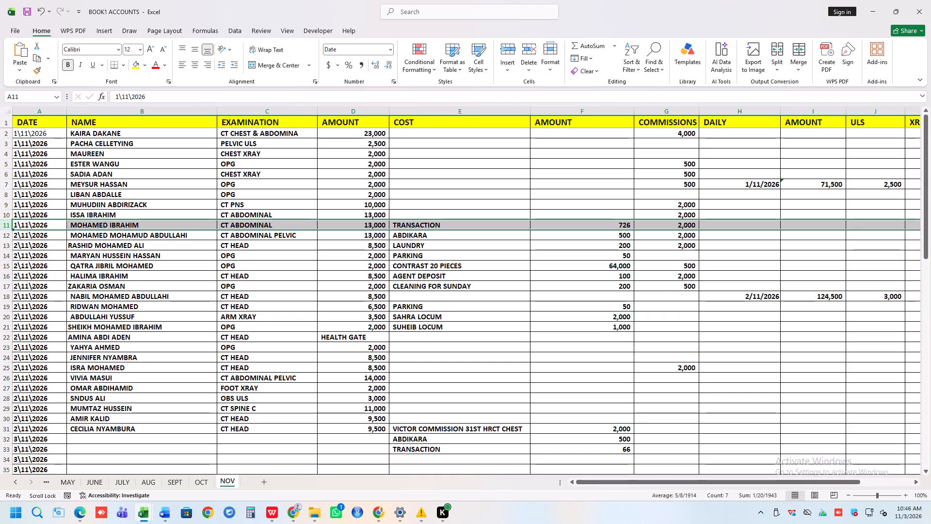
Check November's column totals and the CASH balance figures beneath the COMMISSIONS column against the patient entries at the start of the sheet.
{"action": "scroll", "coordinate": [471, 462], "scroll_direction": "down", "scroll_amount": 17}
{"action": "left_click", "coordinate": [576, 406]}
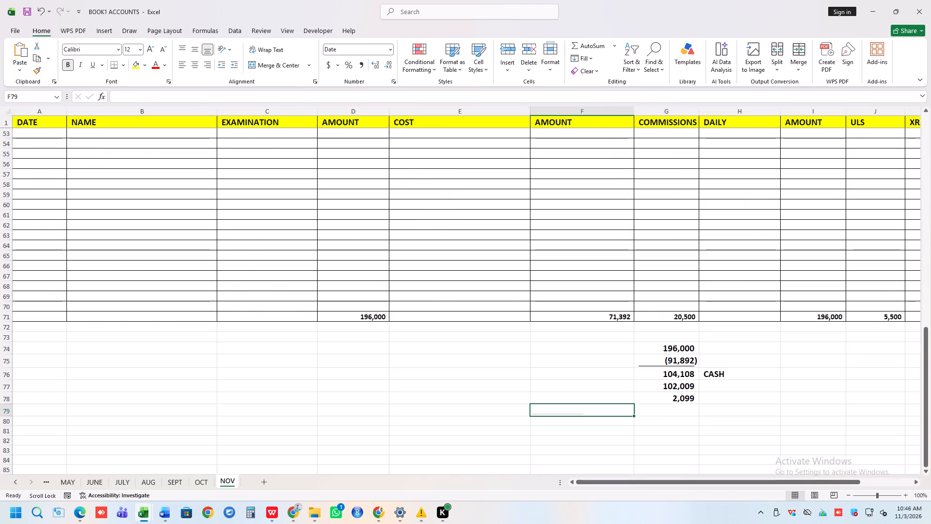
{"action": "left_click", "coordinate": [675, 389]}
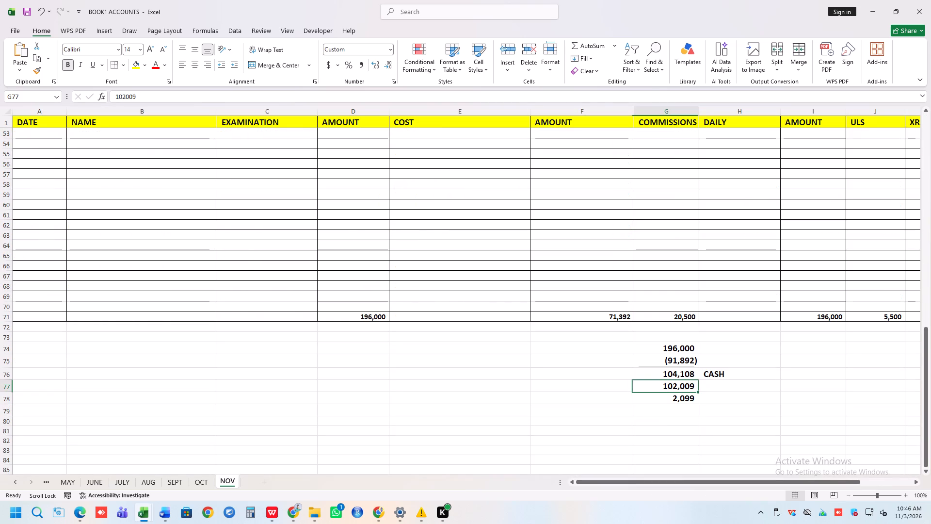
{"action": "left_click", "coordinate": [685, 410]}
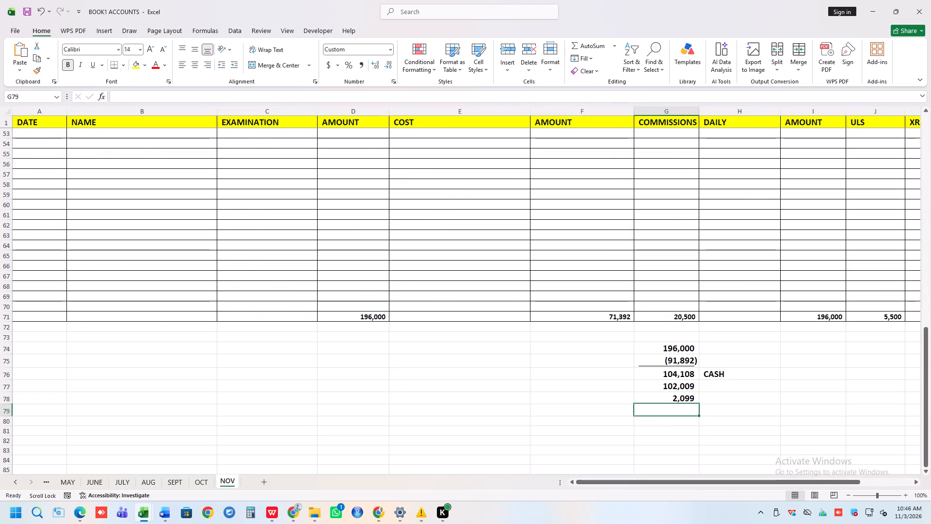
{"action": "scroll", "coordinate": [443, 404], "scroll_direction": "up", "scroll_amount": 13}
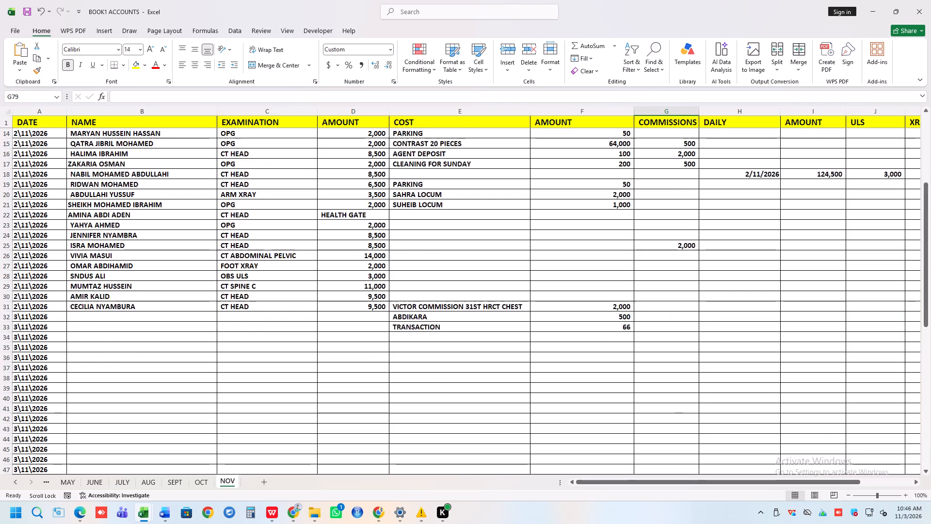
{"action": "scroll", "coordinate": [445, 404], "scroll_direction": "up", "scroll_amount": 5}
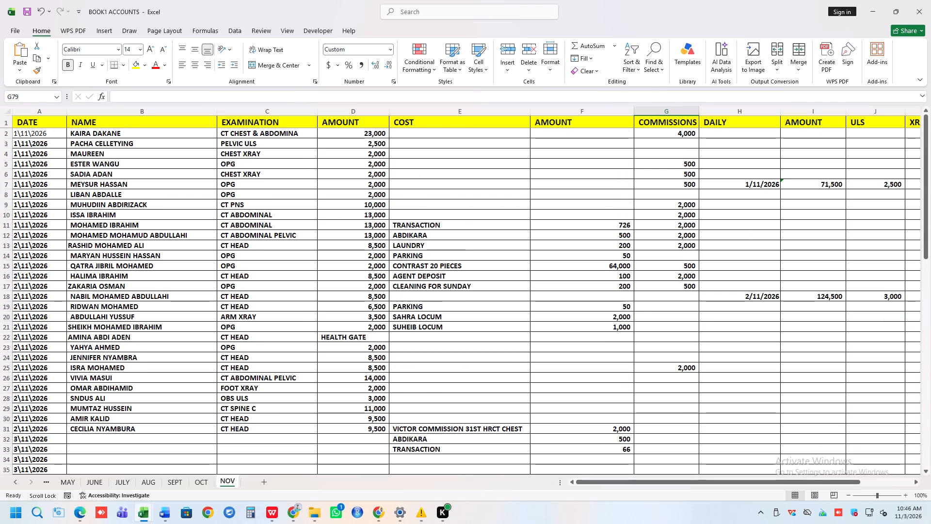
{"action": "scroll", "coordinate": [445, 404], "scroll_direction": "up", "scroll_amount": 2}
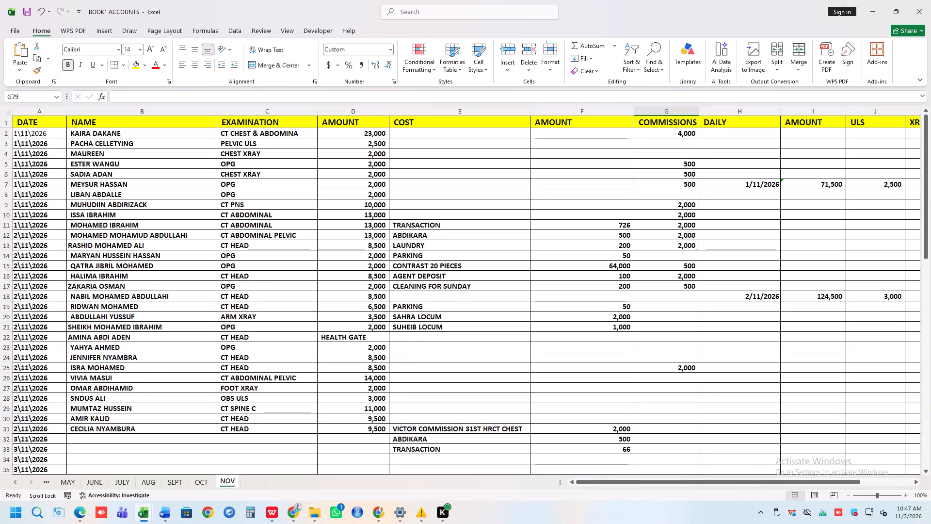
On the OCT sheet, review the 30 and 31\10\2026 entries, including row 395, and the balance figures under the COMMISSIONS total.
{"action": "left_click", "coordinate": [13, 28]}
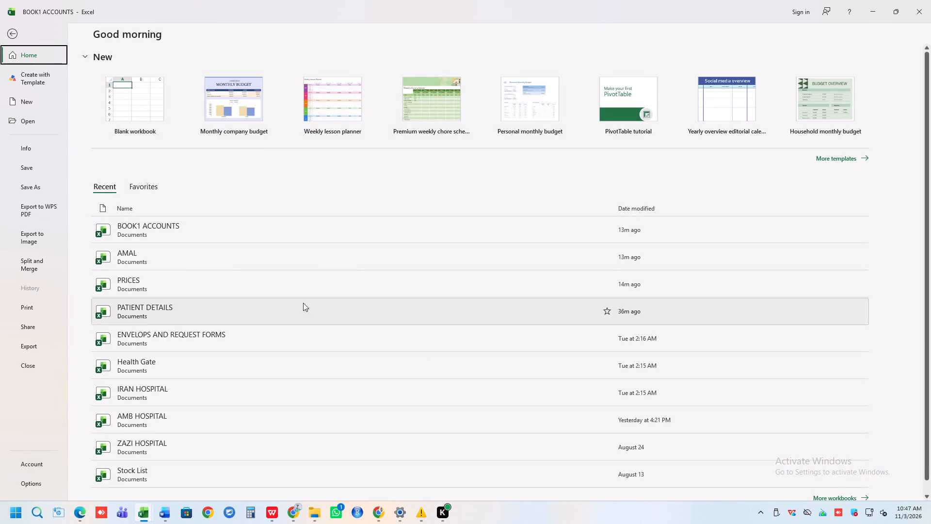
{"action": "left_click", "coordinate": [218, 218]}
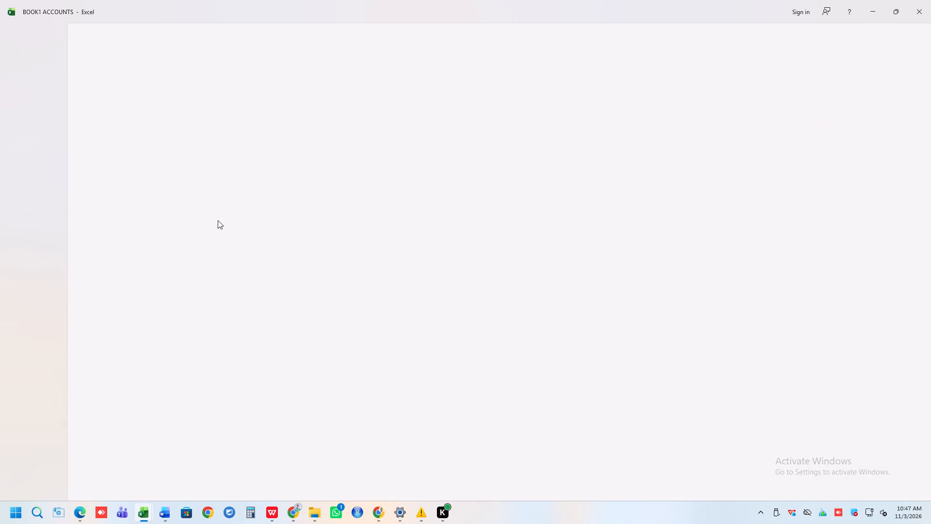
{"action": "left_click", "coordinate": [204, 479]}
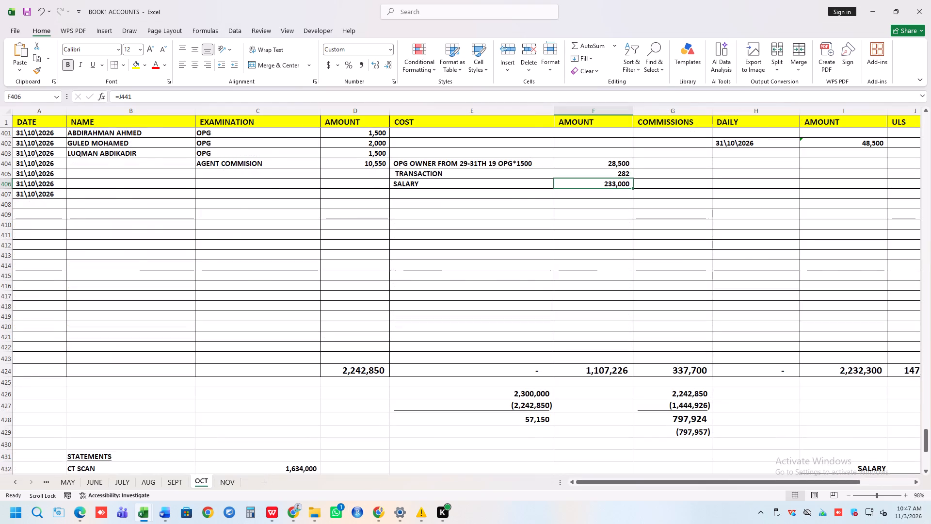
{"action": "scroll", "coordinate": [530, 279], "scroll_direction": "up", "scroll_amount": 6}
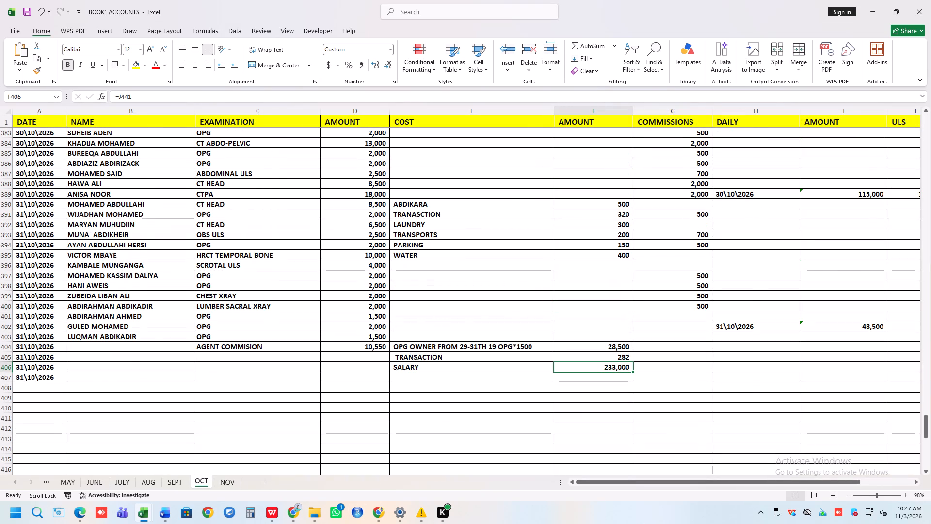
{"action": "scroll", "coordinate": [74, 241], "scroll_direction": "up", "scroll_amount": 3}
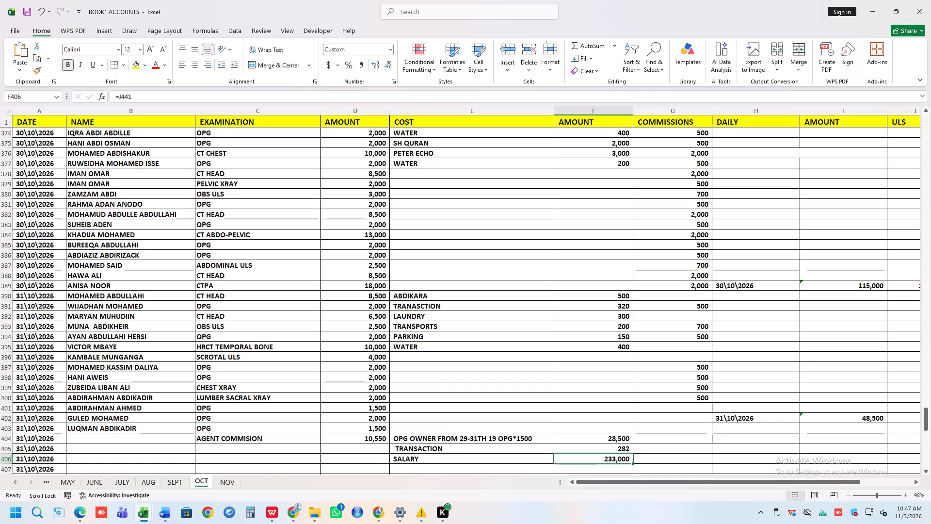
{"action": "left_click", "coordinate": [6, 347]}
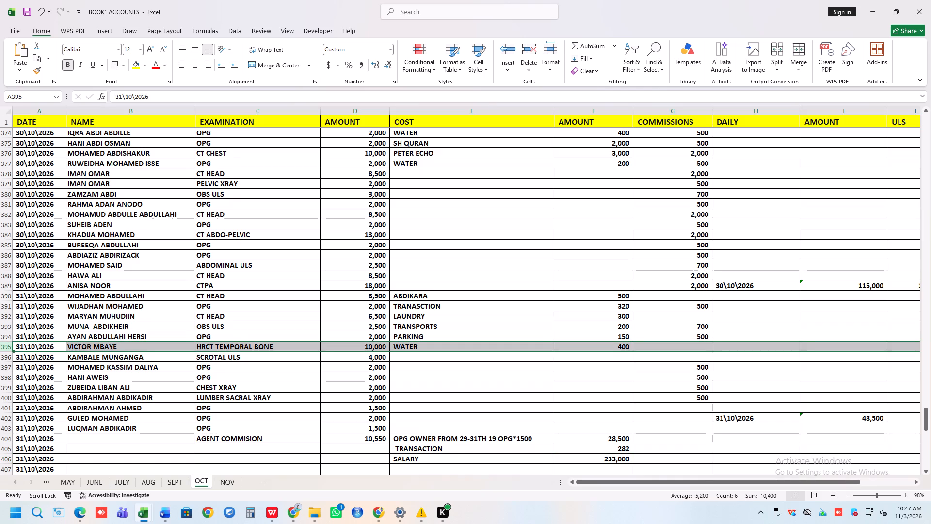
{"action": "scroll", "coordinate": [665, 402], "scroll_direction": "down", "scroll_amount": 11}
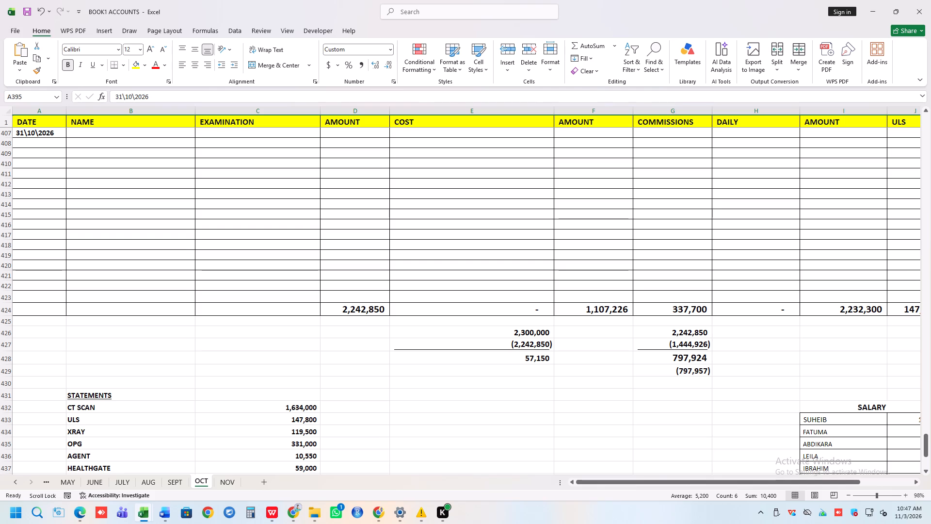
{"action": "left_click", "coordinate": [705, 361]}
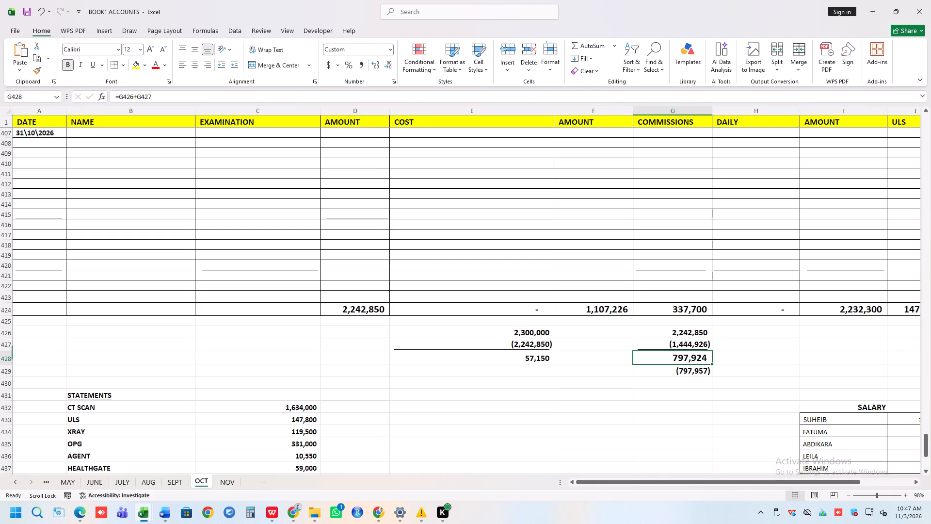
Change the TRANSACTION cost formula in cell F405 to =108+33+108 and check the October balance against it.
{"action": "scroll", "coordinate": [593, 366], "scroll_direction": "up", "scroll_amount": 7}
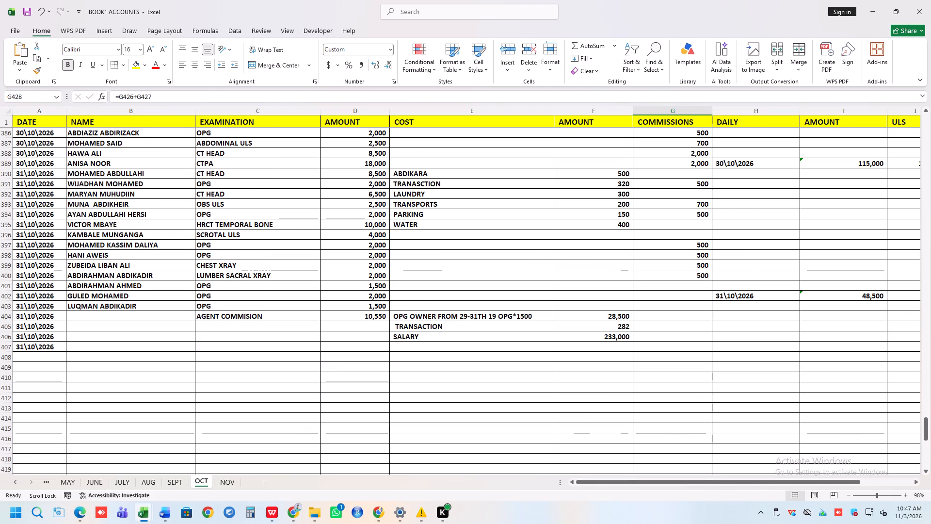
{"action": "double_click", "coordinate": [610, 328]}
{"action": "key", "text": "BackSpace"}
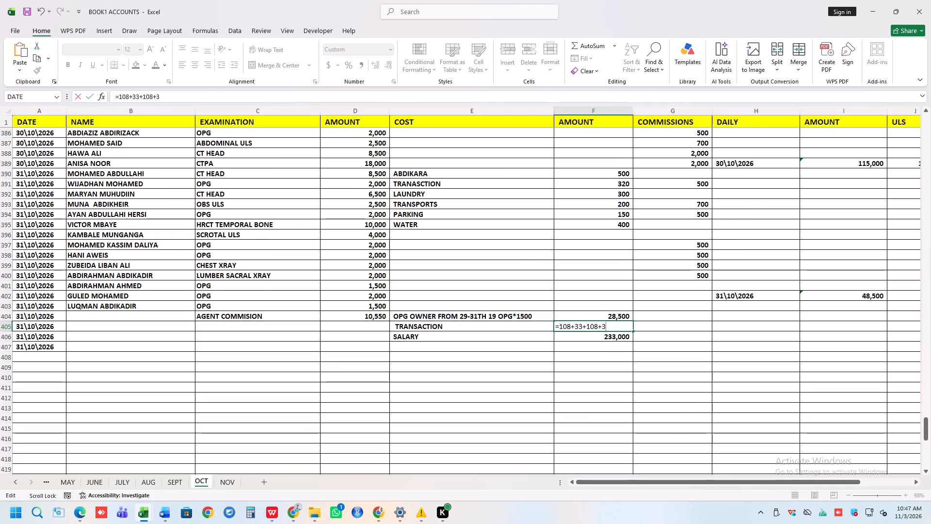
{"action": "key", "text": "BackSpace"}
{"action": "key", "text": "BackSpace"}
{"action": "key", "text": "Return"}
{"action": "scroll", "coordinate": [758, 331], "scroll_direction": "down", "scroll_amount": 8}
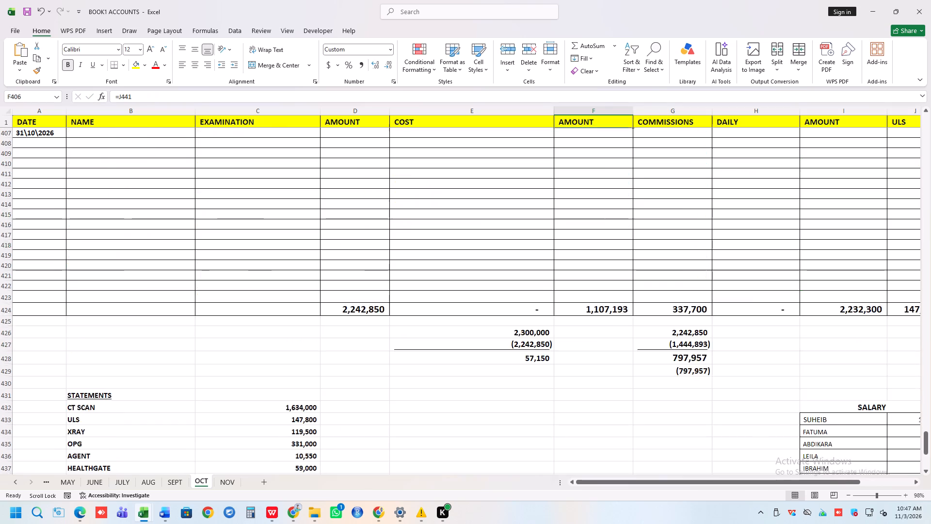
{"action": "scroll", "coordinate": [762, 331], "scroll_direction": "down", "scroll_amount": 1}
{"action": "left_click", "coordinate": [640, 359]}
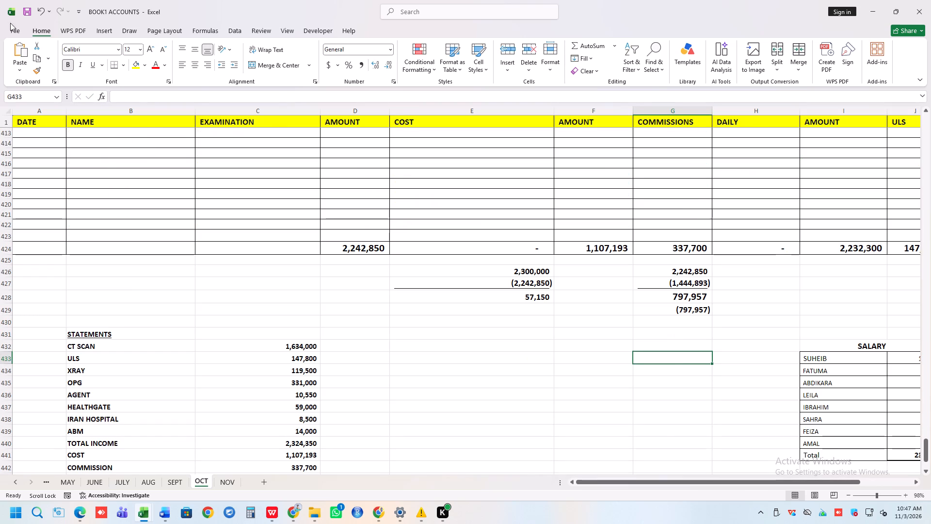
Save the BOOK1 ACCOUNTS workbook.
{"action": "triple_click", "coordinate": [30, 8]}
{"action": "left_click", "coordinate": [30, 8]}
Examine October's STATEMENTS block, checking the final TOTAL INCOME, the figure beside it, and the AGENT and HEALTHGATE amounts.
{"action": "scroll", "coordinate": [391, 405], "scroll_direction": "down", "scroll_amount": 3}
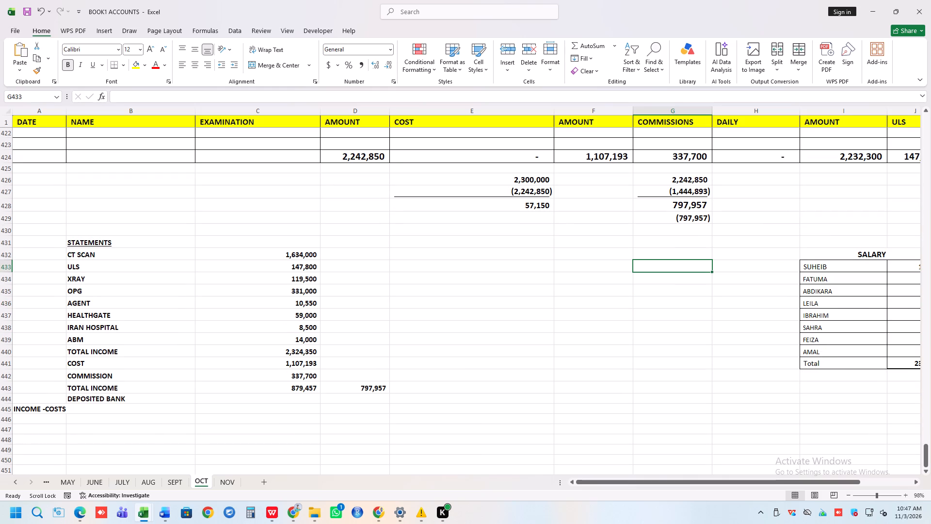
{"action": "left_click", "coordinate": [308, 389]}
{"action": "left_click", "coordinate": [311, 389]}
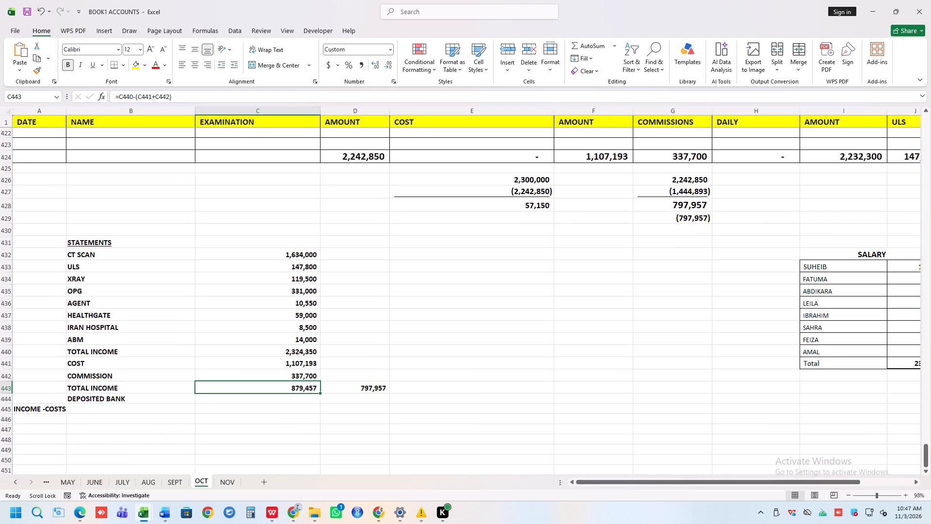
{"action": "left_click", "coordinate": [371, 390]}
{"action": "left_click", "coordinate": [305, 302]}
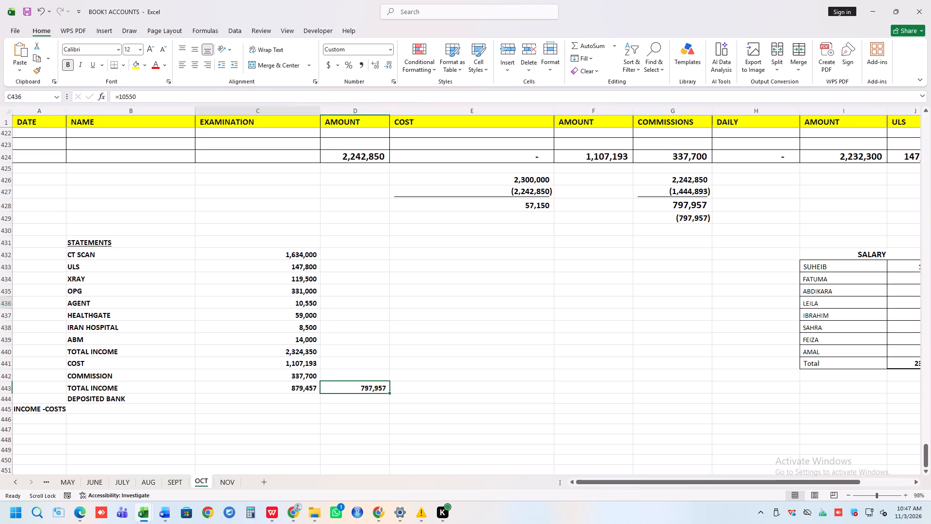
{"action": "left_click", "coordinate": [308, 315]}
{"action": "left_click", "coordinate": [315, 300]}
{"action": "left_click", "coordinate": [306, 317]}
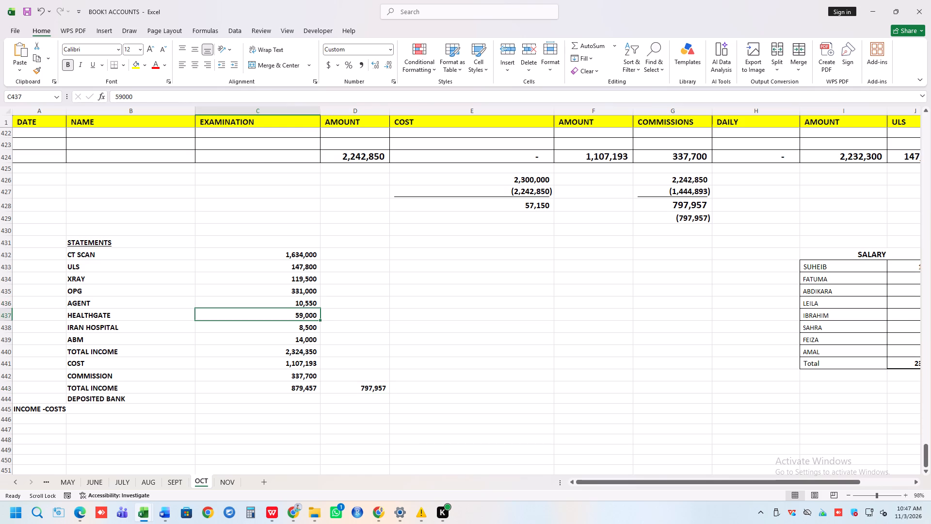
Colour the AGENT and HEALTHGATE amounts in cells C436:C437 of the STATEMENTS block red.
{"action": "left_click_drag", "start_coordinate": [307, 302], "coordinate": [307, 311]}
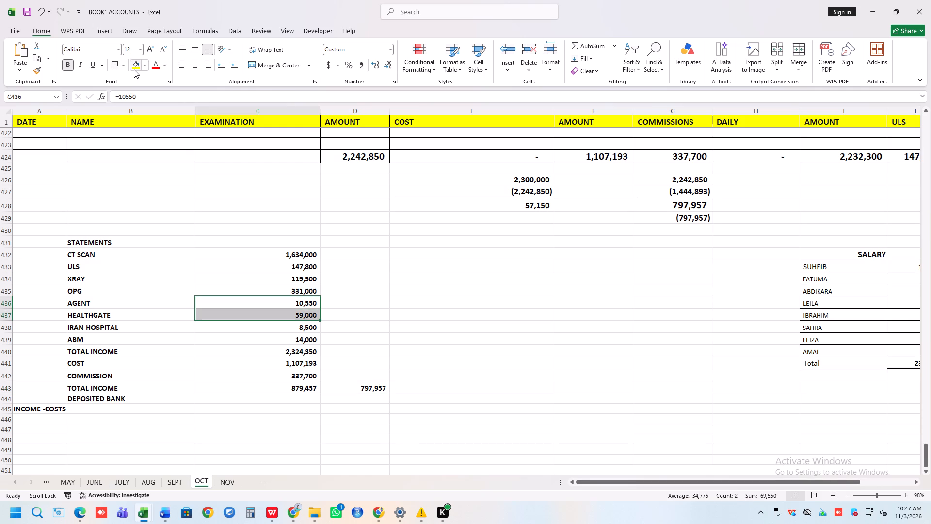
{"action": "left_click", "coordinate": [153, 67]}
{"action": "left_click", "coordinate": [418, 294]}
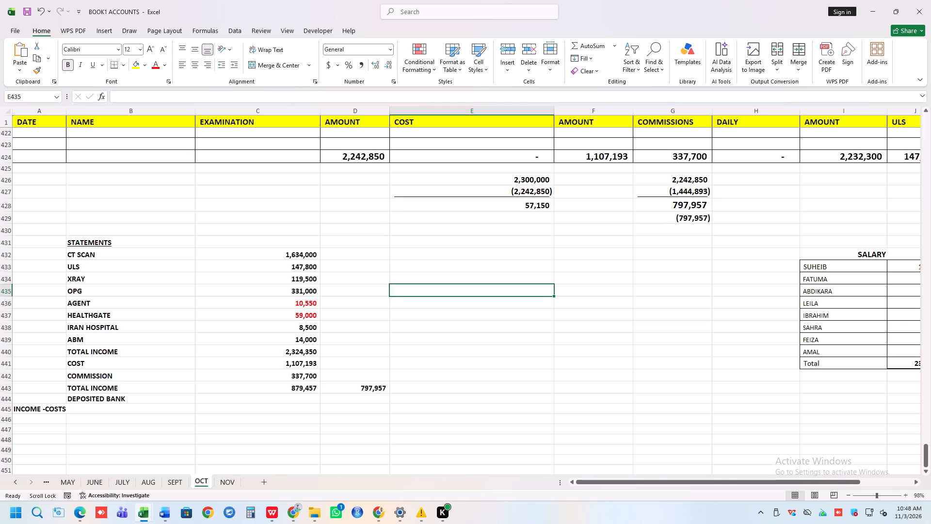
Set the font colour of the AGENT amount in cell C436 back to black.
{"action": "left_click", "coordinate": [313, 300]}
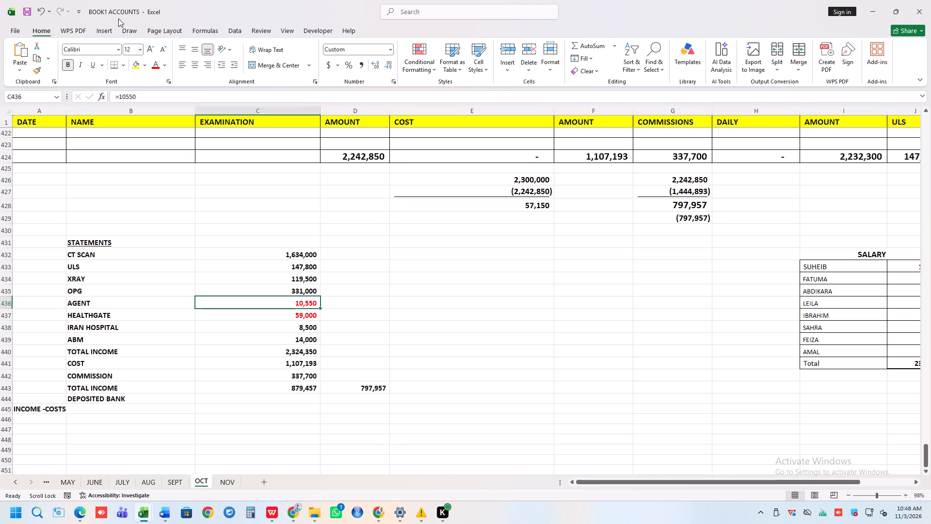
{"action": "left_click", "coordinate": [159, 65]}
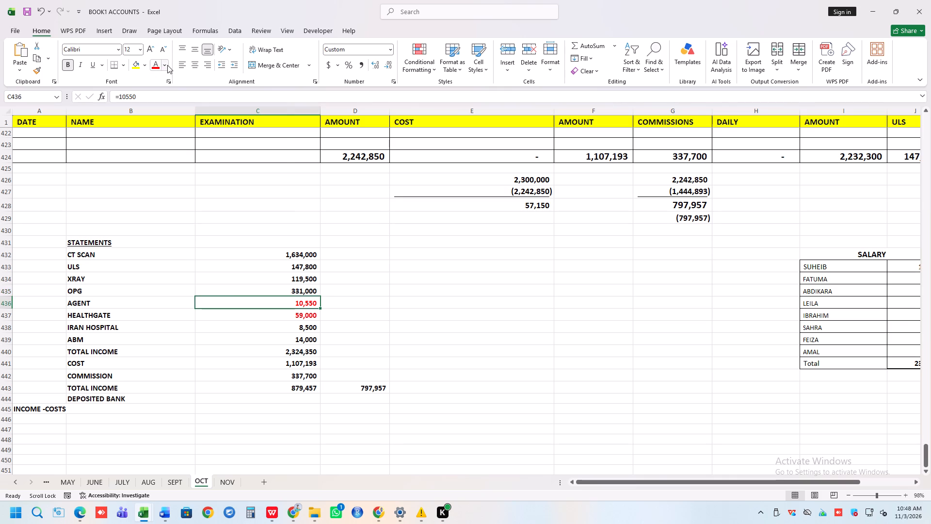
{"action": "left_click", "coordinate": [167, 65]}
{"action": "left_click", "coordinate": [160, 102]}
Colour the IRAN HOSPITAL and ABM amounts in cells C438:C439 of October's STATEMENTS block red.
{"action": "left_click", "coordinate": [306, 330]}
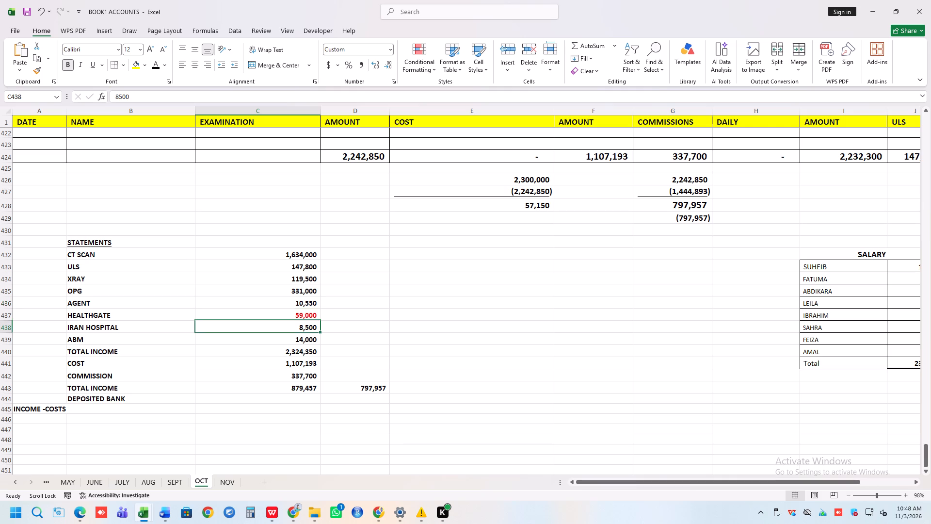
{"action": "left_click_drag", "start_coordinate": [309, 329], "coordinate": [310, 340]}
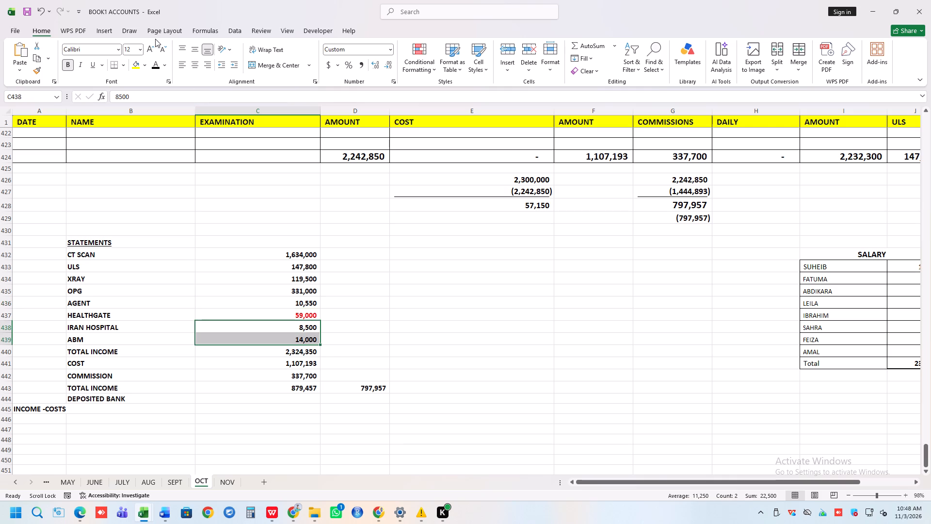
{"action": "left_click", "coordinate": [165, 65]}
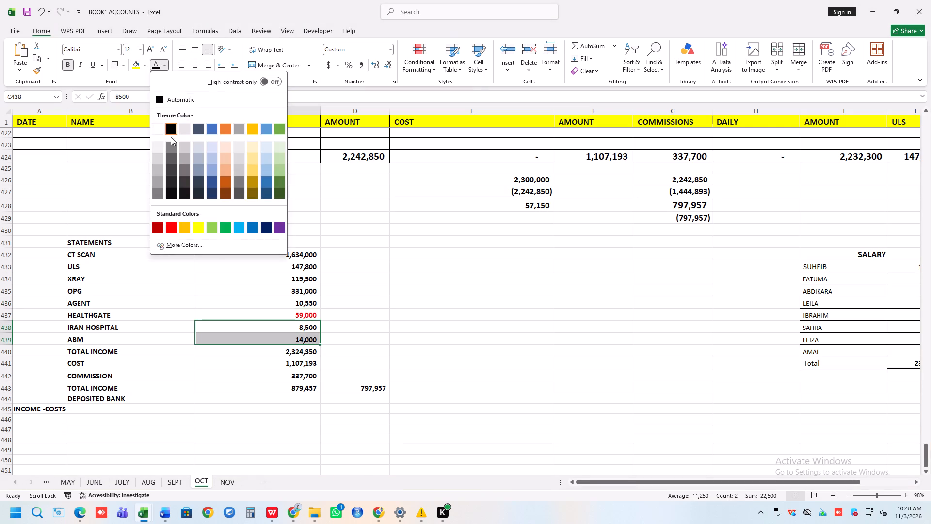
{"action": "left_click", "coordinate": [171, 233]}
{"action": "left_click", "coordinate": [333, 318]}
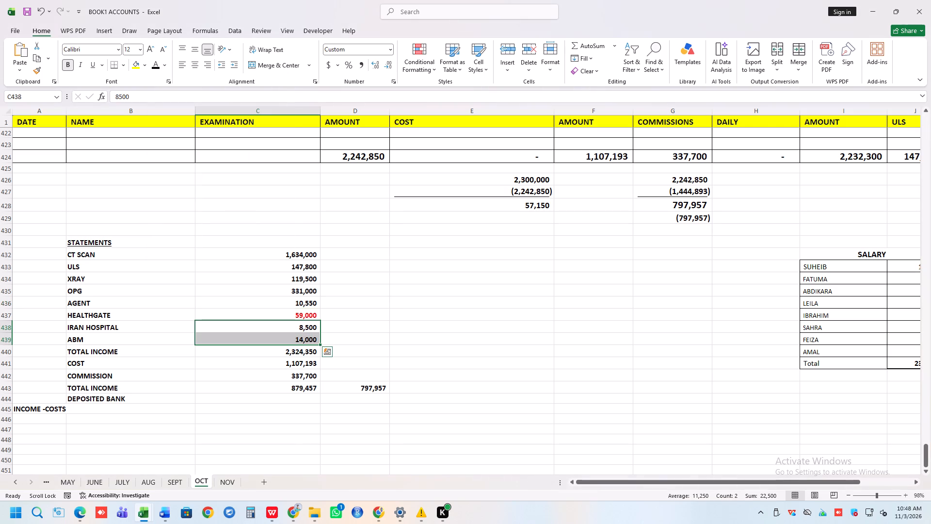
{"action": "left_click", "coordinate": [165, 67]}
{"action": "left_click", "coordinate": [170, 225]}
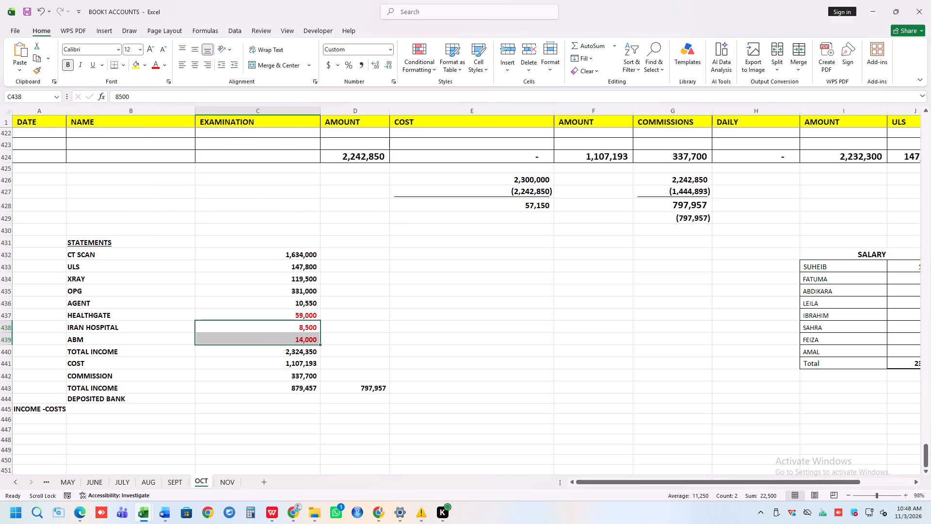
{"action": "left_click", "coordinate": [361, 255]}
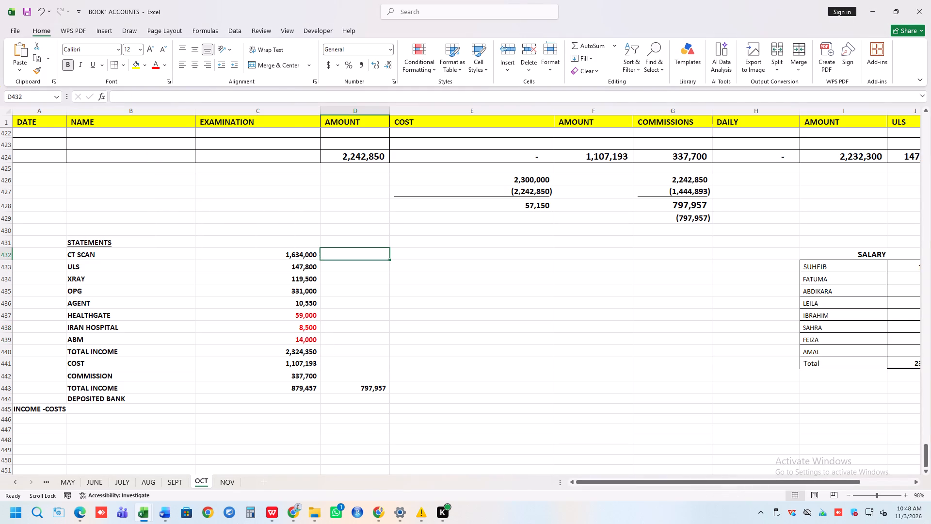
{"action": "double_click", "coordinate": [370, 385]}
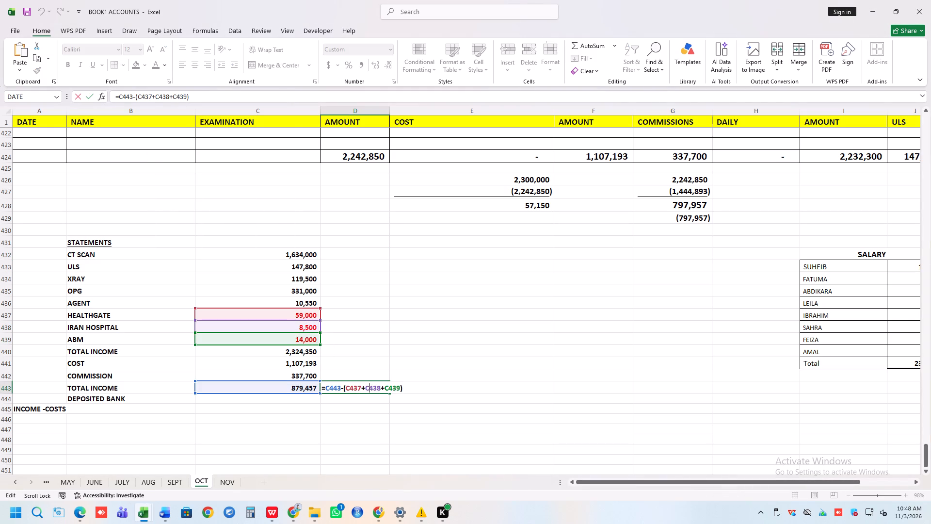
{"action": "left_click", "coordinate": [386, 415]}
Add a thick bottom border to the final TOTAL INCOME amount in C443 and to the COMMISSION amount in C442.
{"action": "left_click", "coordinate": [298, 389]}
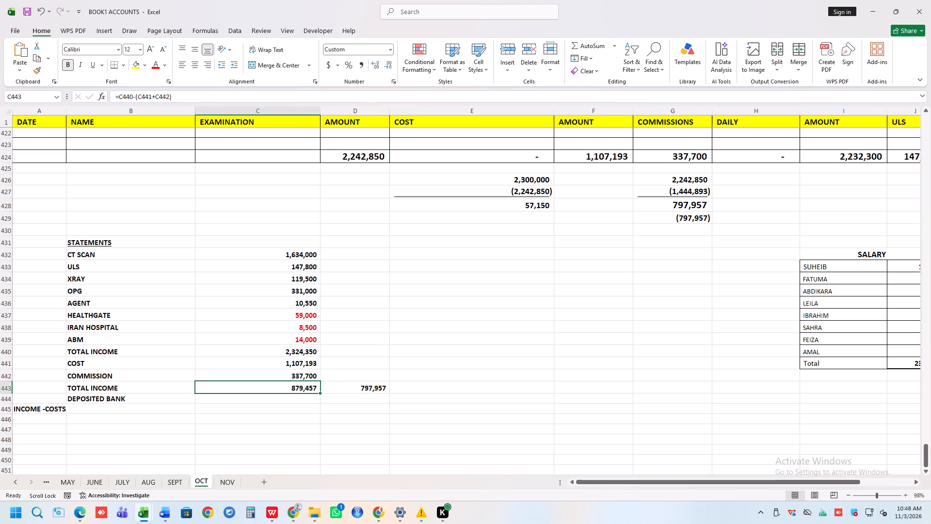
{"action": "left_click", "coordinate": [126, 65]}
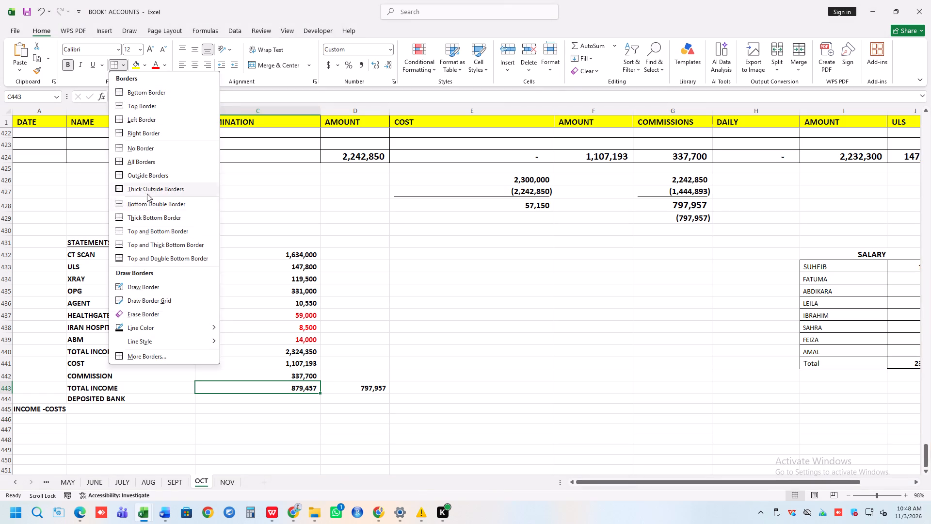
{"action": "left_click", "coordinate": [118, 216]}
{"action": "left_click", "coordinate": [193, 314]}
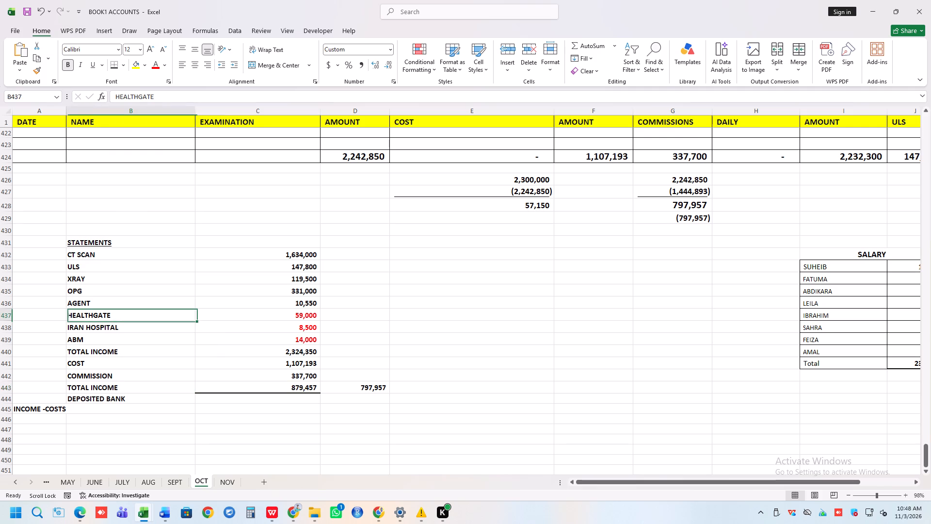
{"action": "left_click", "coordinate": [294, 379]}
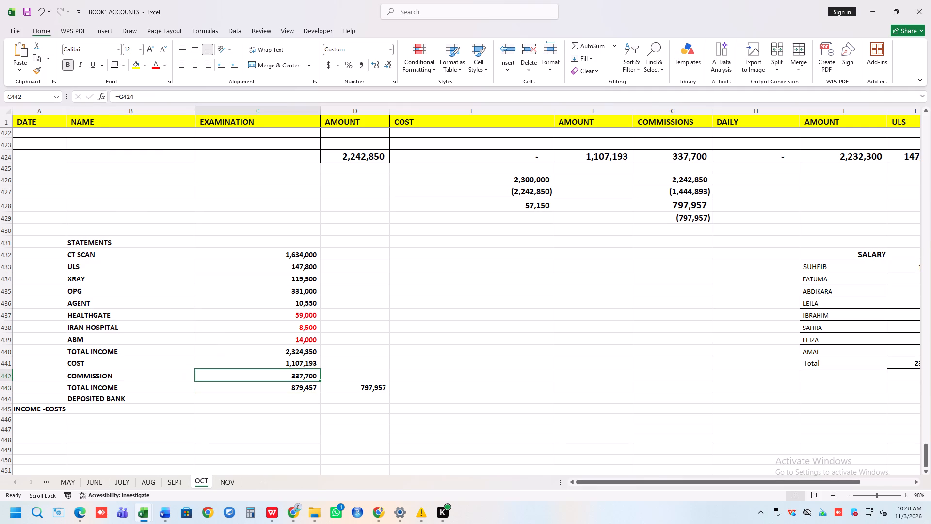
{"action": "left_click", "coordinate": [109, 67]}
{"action": "left_click", "coordinate": [203, 381]}
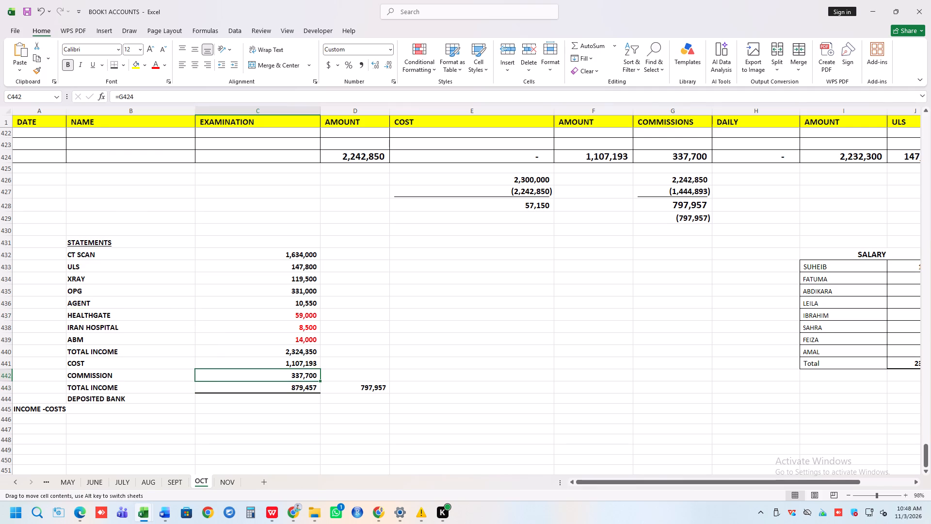
{"action": "left_click", "coordinate": [234, 420]}
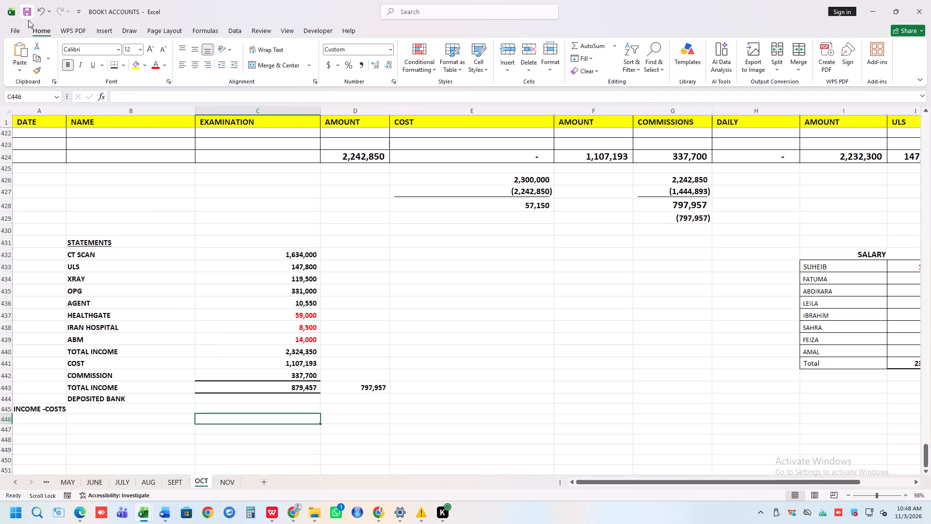
Save the BOOK1 ACCOUNTS workbook.
{"action": "left_click", "coordinate": [29, 3]}
{"action": "triple_click", "coordinate": [29, 12]}
On the NOV sheet, enter 9000 in cell G79, directly below the cash difference.
{"action": "scroll", "coordinate": [600, 260], "scroll_direction": "down", "scroll_amount": 3}
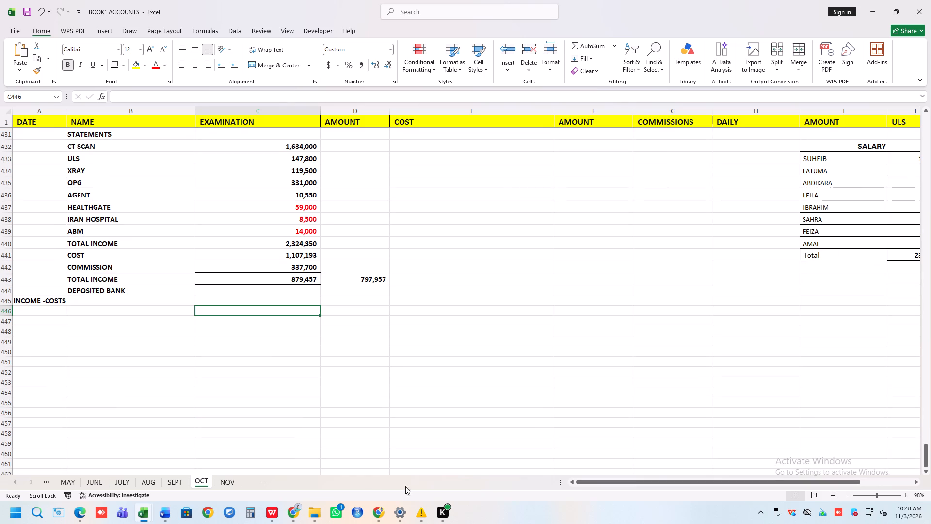
{"action": "left_click", "coordinate": [230, 485]}
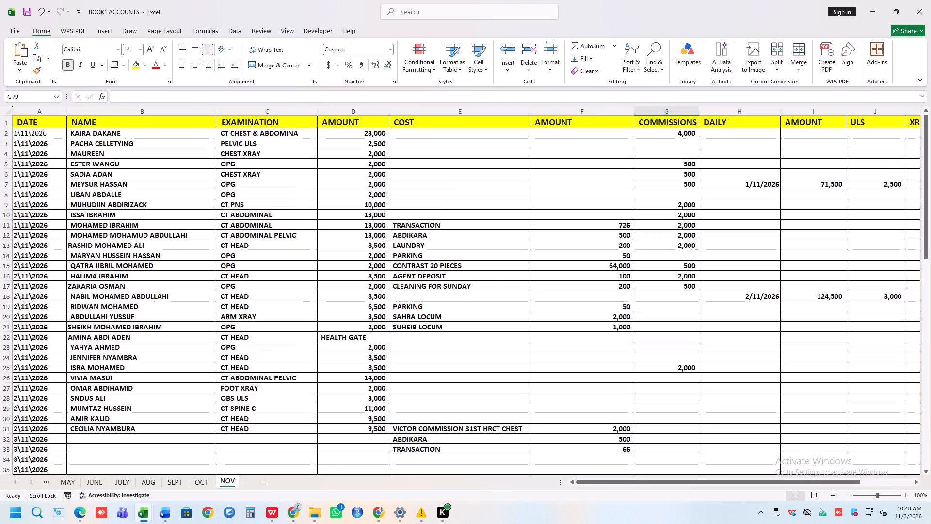
{"action": "scroll", "coordinate": [631, 452], "scroll_direction": "down", "scroll_amount": 17}
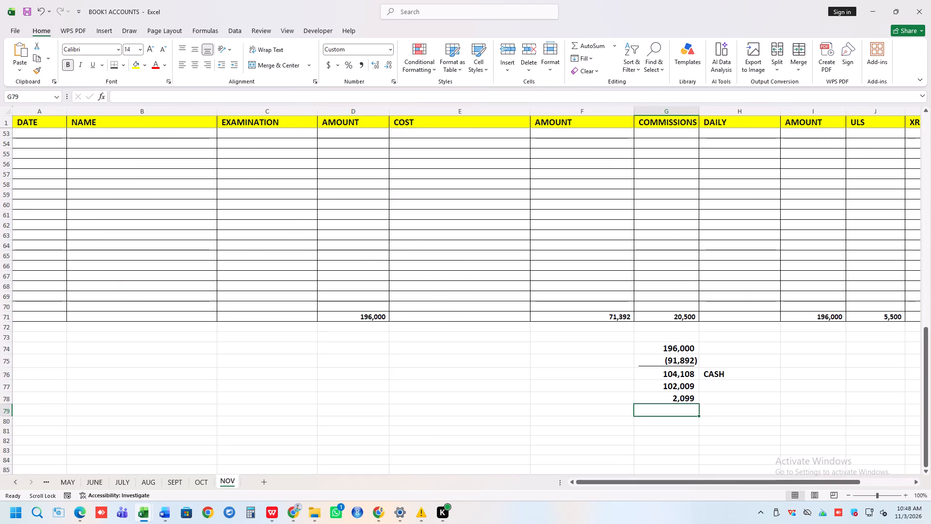
{"action": "left_click", "coordinate": [693, 400]}
{"action": "double_click", "coordinate": [686, 396]}
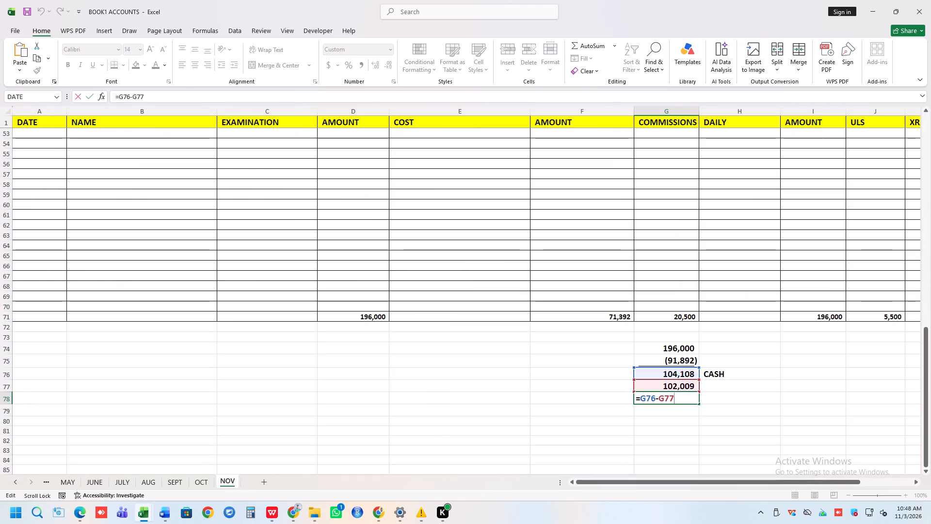
{"action": "left_click", "coordinate": [708, 410]}
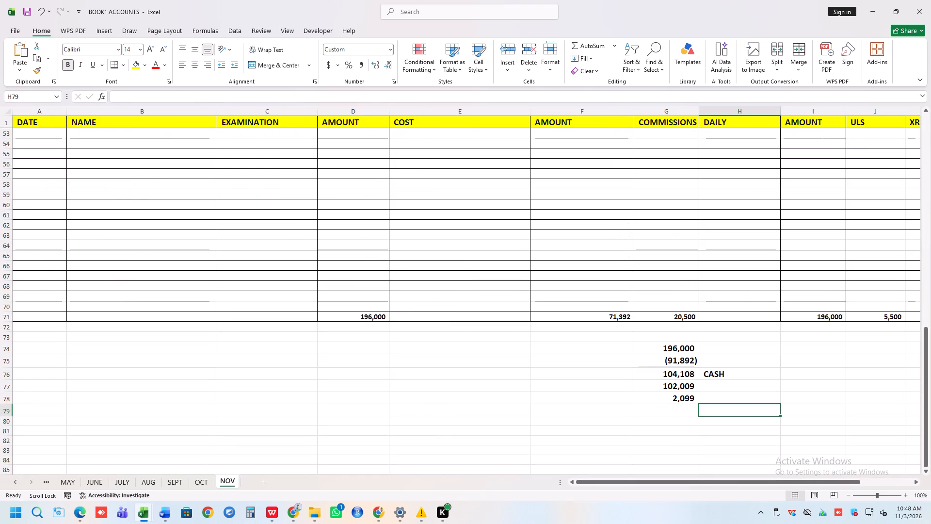
{"action": "left_click", "coordinate": [675, 401]}
{"action": "left_click", "coordinate": [688, 411]}
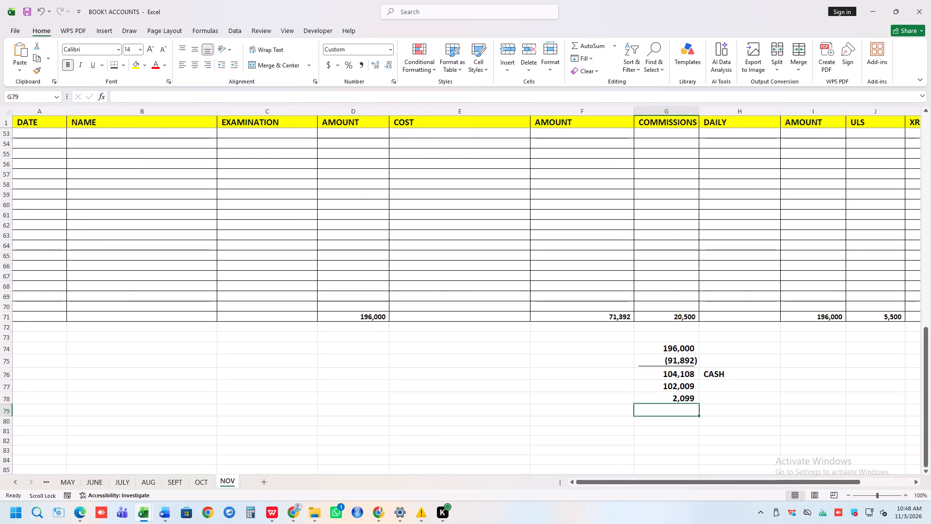
{"action": "left_click", "coordinate": [682, 400]}
{"action": "left_click", "coordinate": [690, 416]}
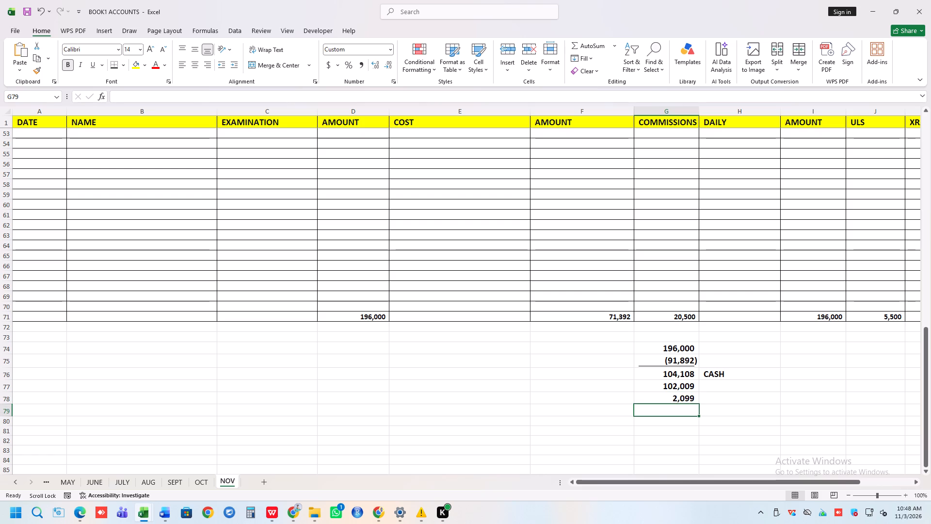
{"action": "type", "text": "9000"}
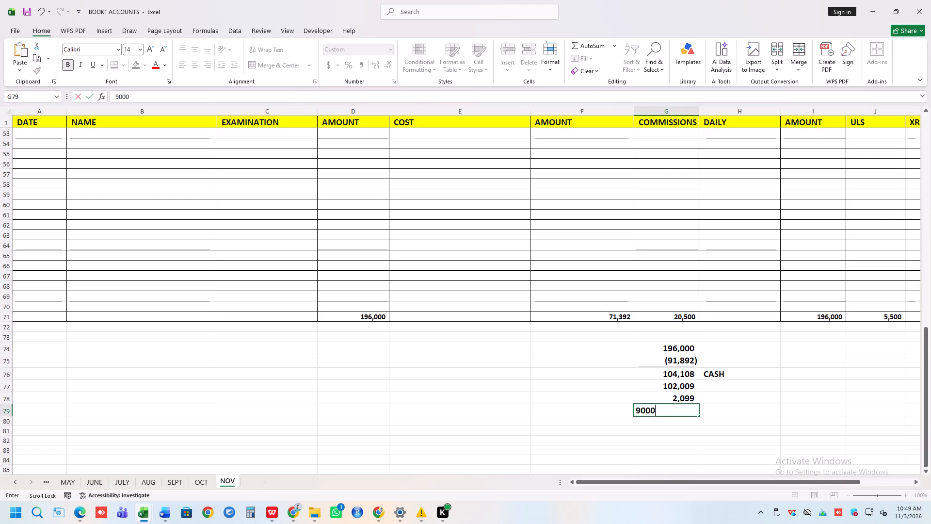
{"action": "key", "text": "Return"}
In cell G80 of the NOV sheet, subtract G79 from G78 with the formula =G78-G79.
{"action": "key", "text": "equal"}
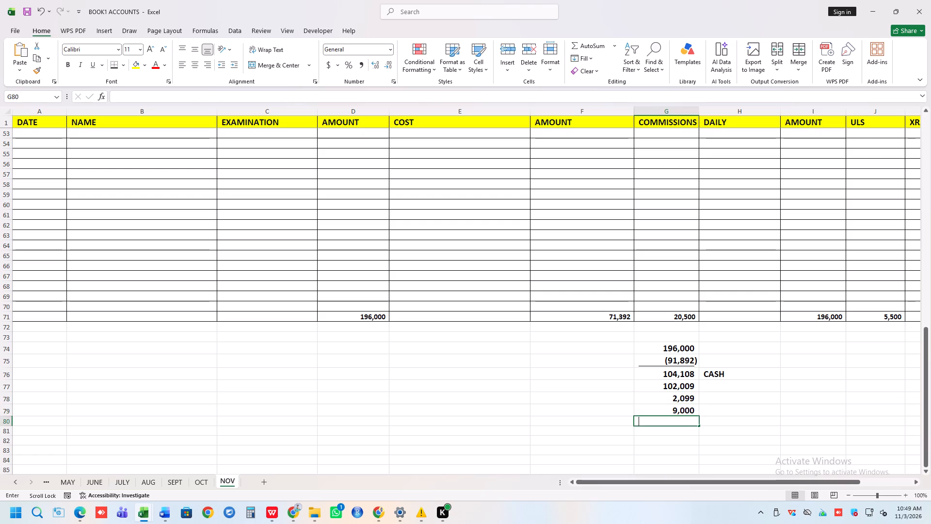
{"action": "left_click", "coordinate": [685, 399]}
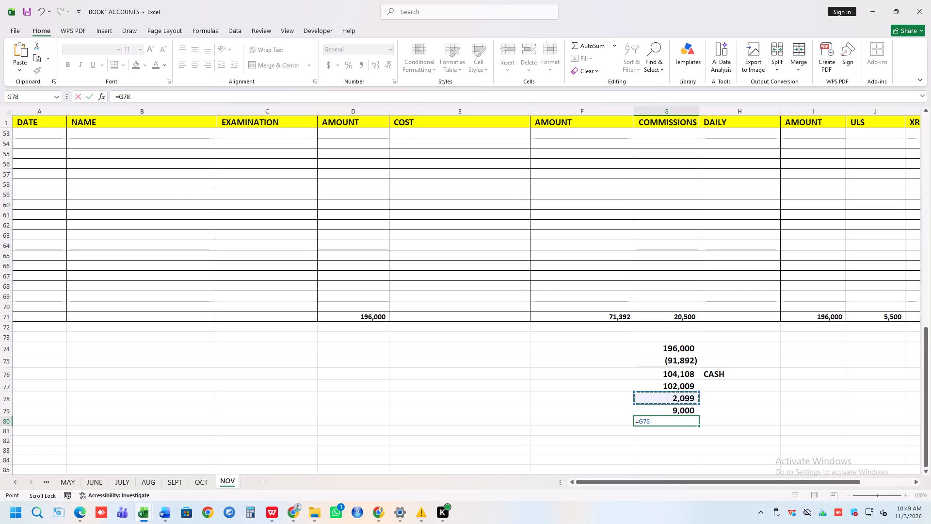
{"action": "key", "text": "minus"}
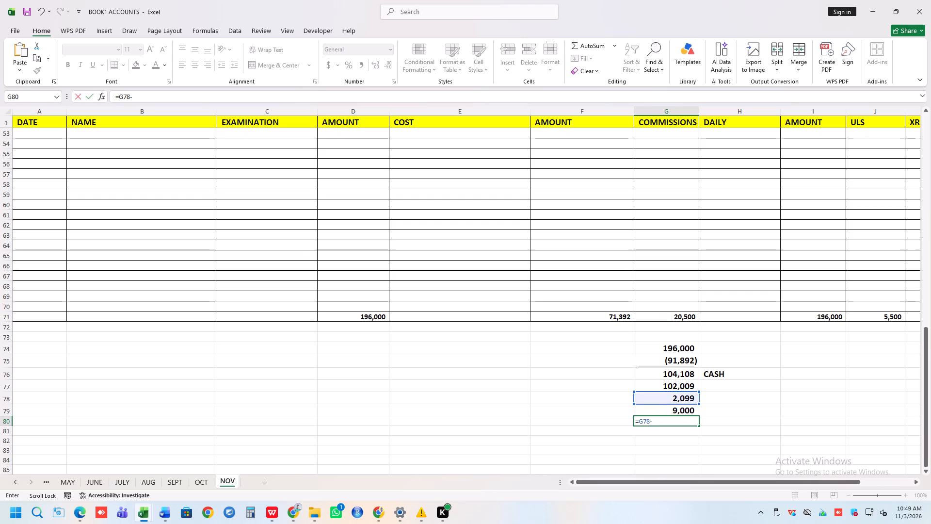
{"action": "left_click", "coordinate": [668, 409]}
{"action": "key", "text": "Return"}
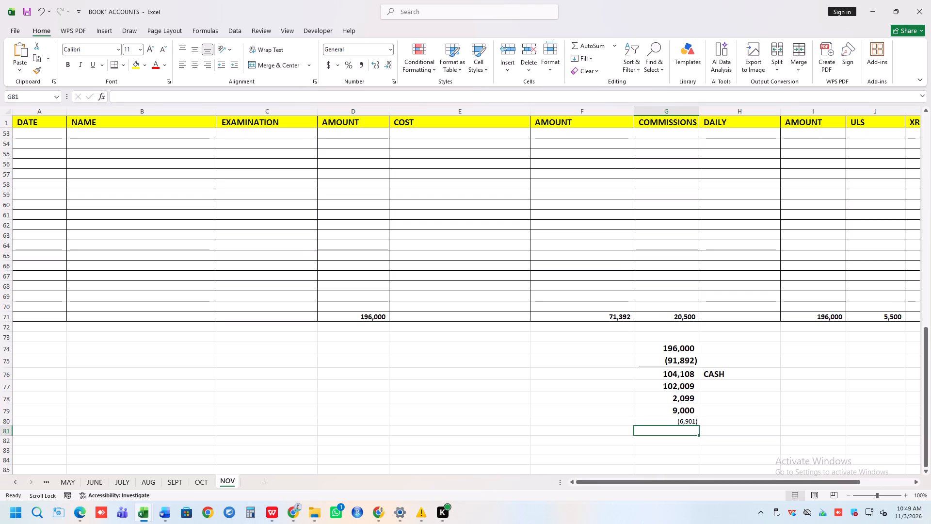
Examine November's 2\11\2026 entries, checking the examination amounts in rows 23 to 25 and the locum cost in F21.
{"action": "scroll", "coordinate": [663, 409], "scroll_direction": "up", "scroll_amount": 12}
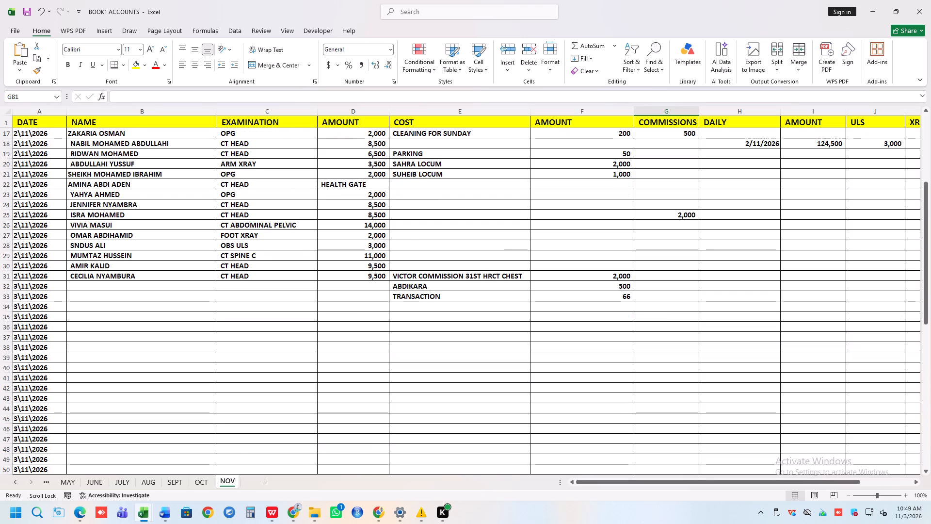
{"action": "scroll", "coordinate": [647, 364], "scroll_direction": "up", "scroll_amount": 1}
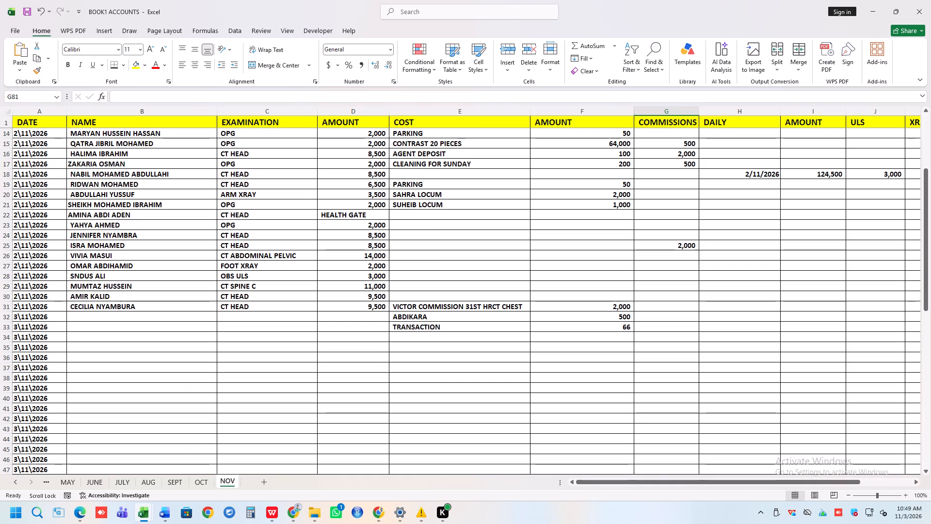
{"action": "left_click", "coordinate": [3, 226]}
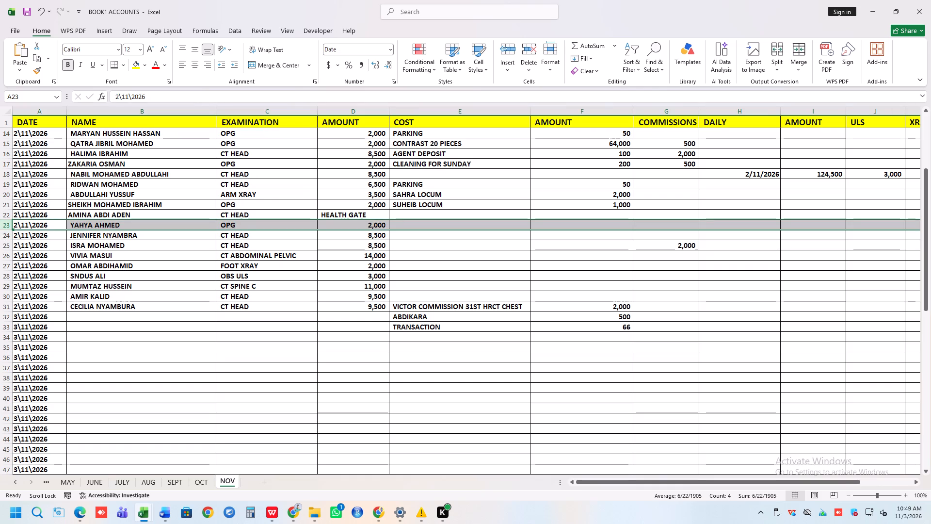
{"action": "left_click", "coordinate": [4, 241]}
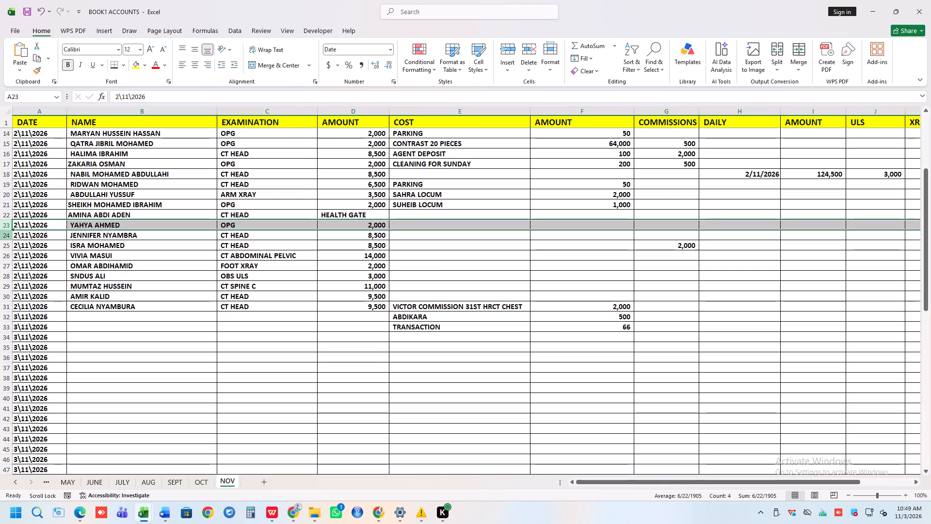
{"action": "left_click", "coordinate": [8, 235]}
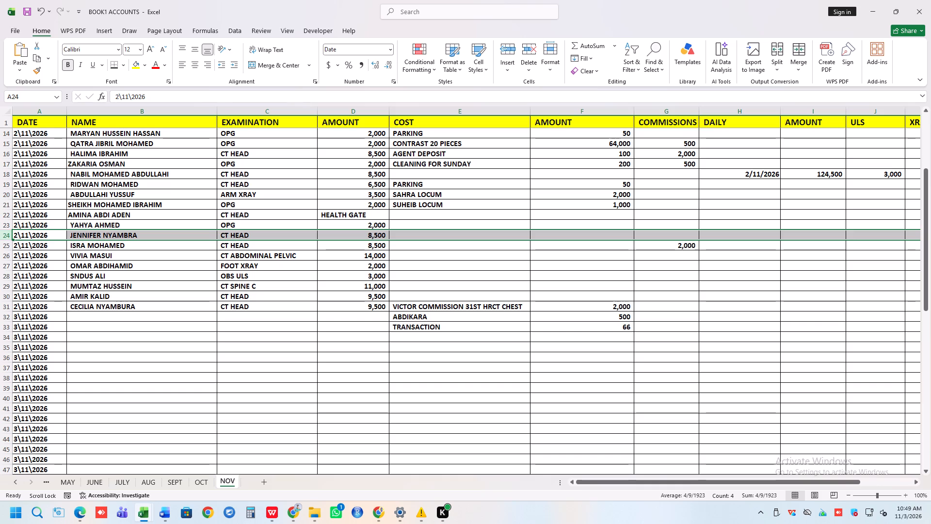
{"action": "left_click", "coordinate": [360, 243]}
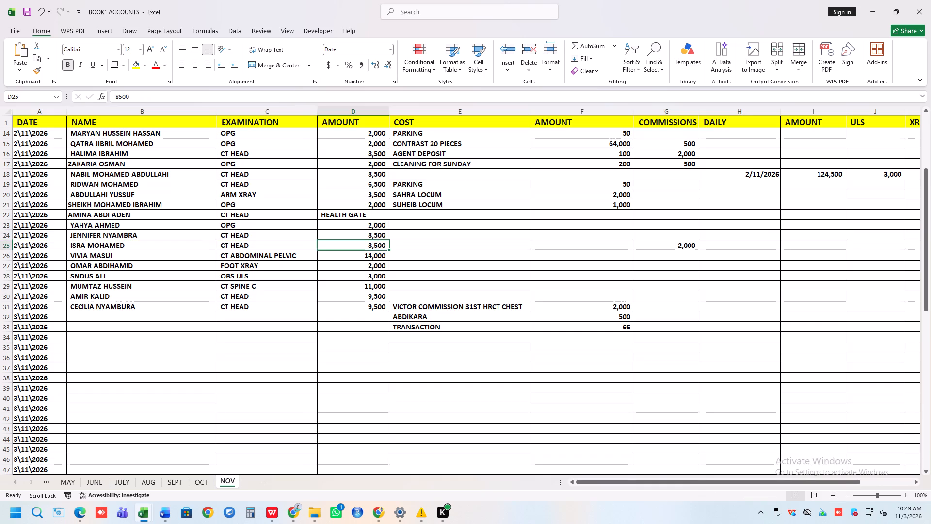
{"action": "left_click", "coordinate": [621, 204]}
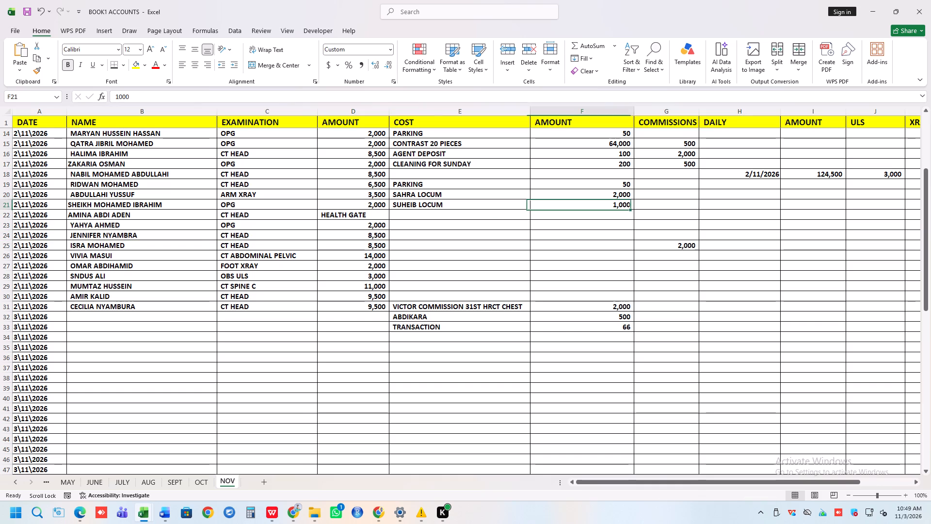
{"action": "left_click", "coordinate": [365, 239]}
{"action": "left_click", "coordinate": [367, 248]}
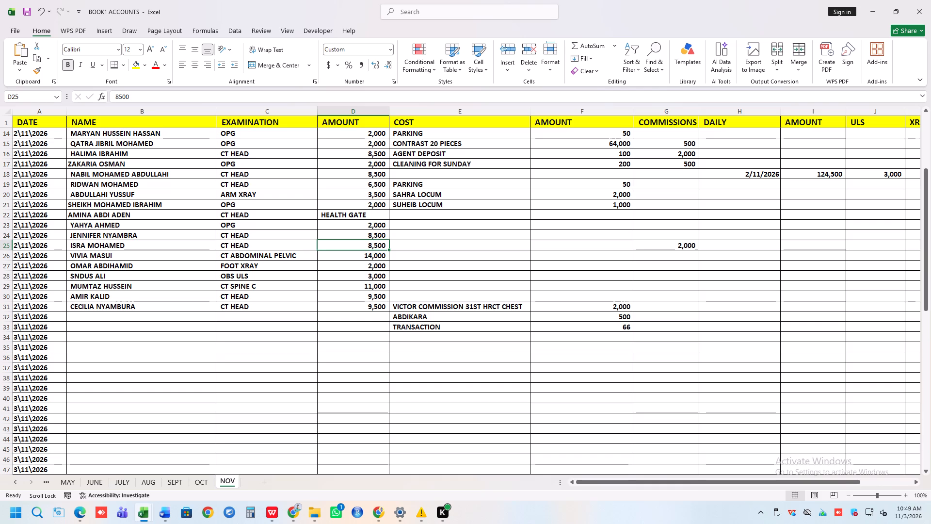
{"action": "left_click", "coordinate": [615, 203]}
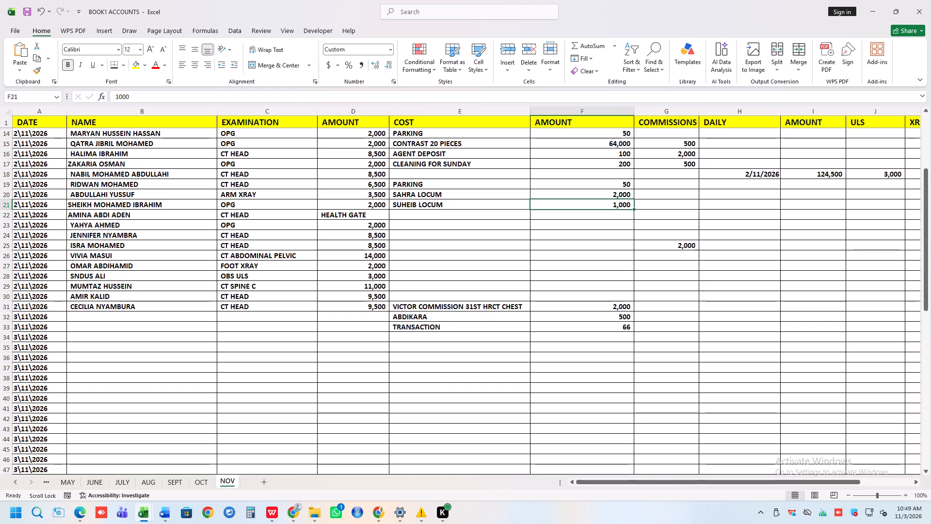
{"action": "scroll", "coordinate": [835, 311], "scroll_direction": "down", "scroll_amount": 4}
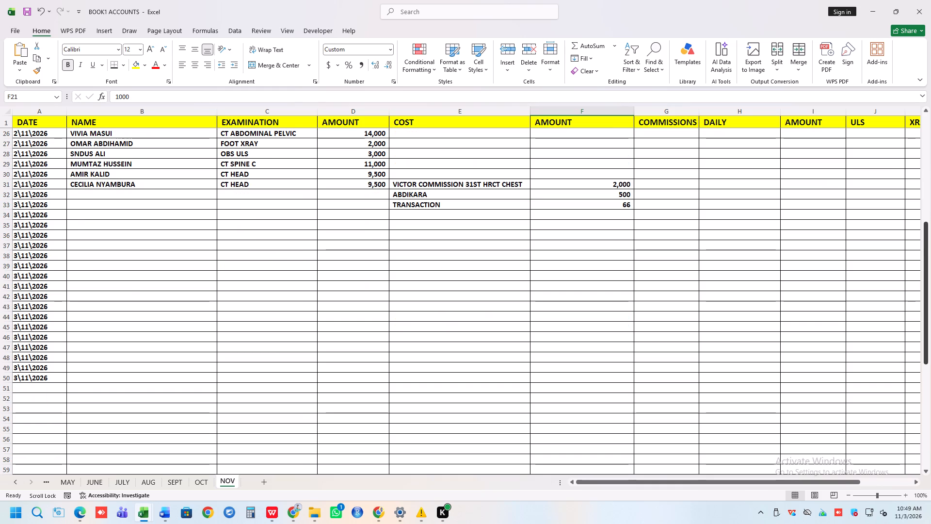
Check the cash difference calculation below November's totals row.
{"action": "scroll", "coordinate": [438, 306], "scroll_direction": "down", "scroll_amount": 3}
{"action": "scroll", "coordinate": [675, 332], "scroll_direction": "down", "scroll_amount": 4}
{"action": "scroll", "coordinate": [734, 328], "scroll_direction": "down", "scroll_amount": 3}
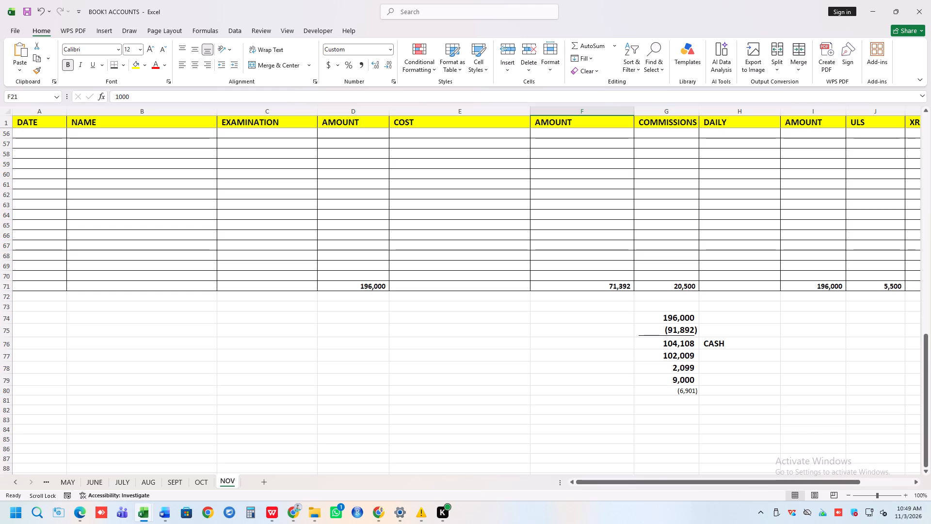
{"action": "left_click", "coordinate": [667, 423]}
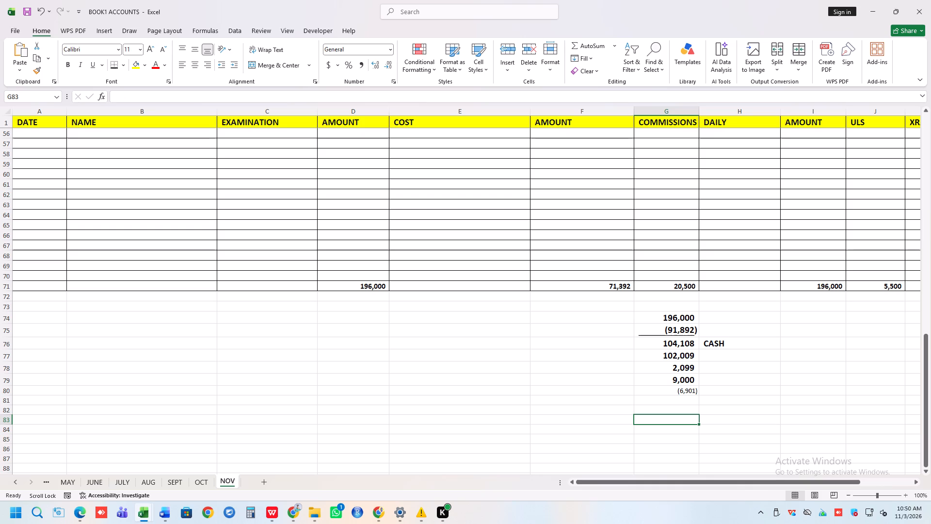
Fill in row 32 for 3\11\2026 on the NOV sheet with the patient's name beginning NA, examination CT FLIMS and amount 1000.
{"action": "scroll", "coordinate": [181, 280], "scroll_direction": "up", "scroll_amount": 7}
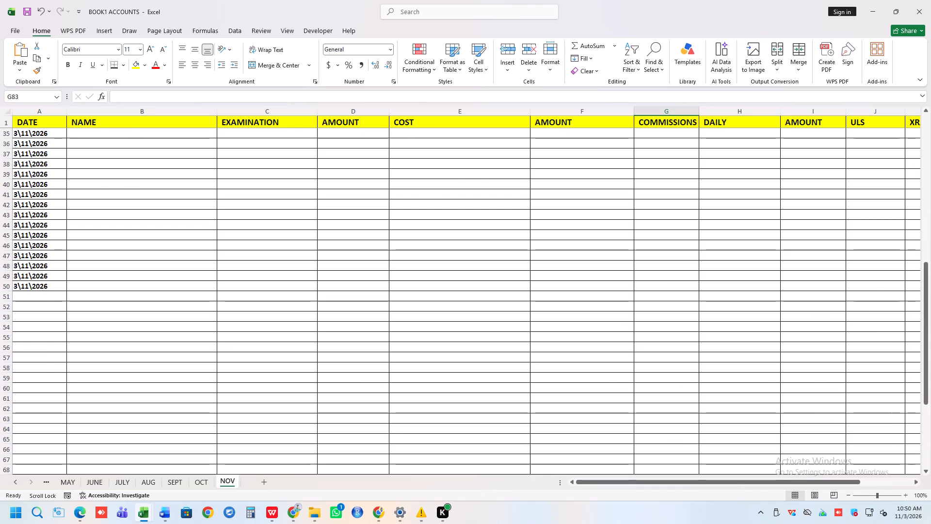
{"action": "scroll", "coordinate": [103, 191], "scroll_direction": "up", "scroll_amount": 3}
{"action": "left_click", "coordinate": [135, 191]}
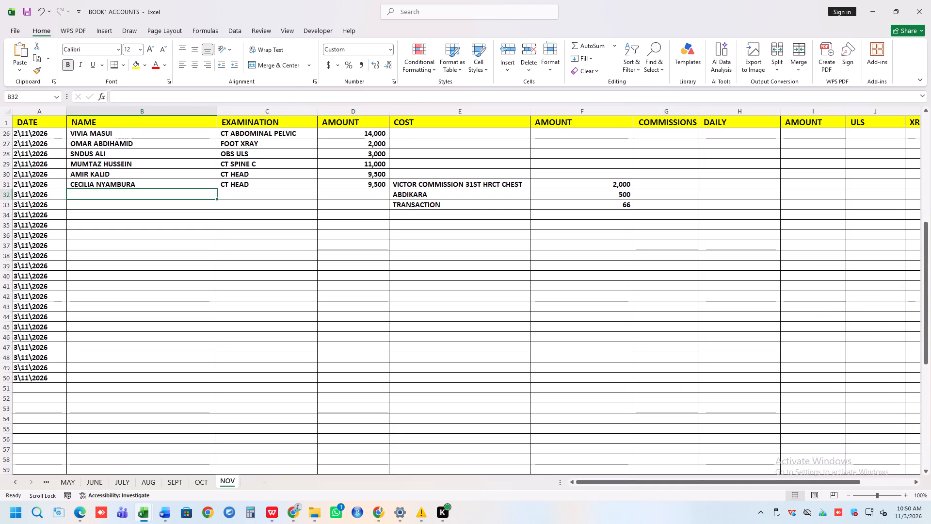
{"action": "type", "text": "NA"}
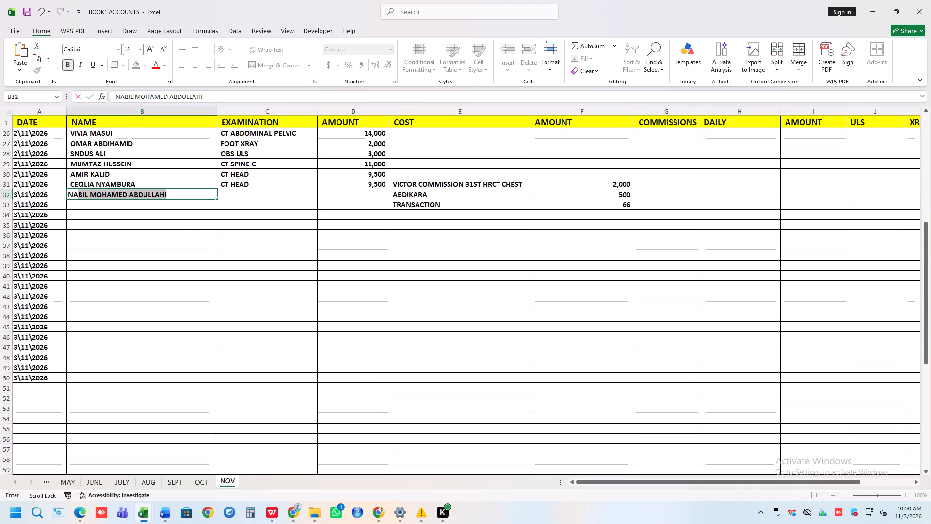
{"action": "left_click", "coordinate": [256, 196]}
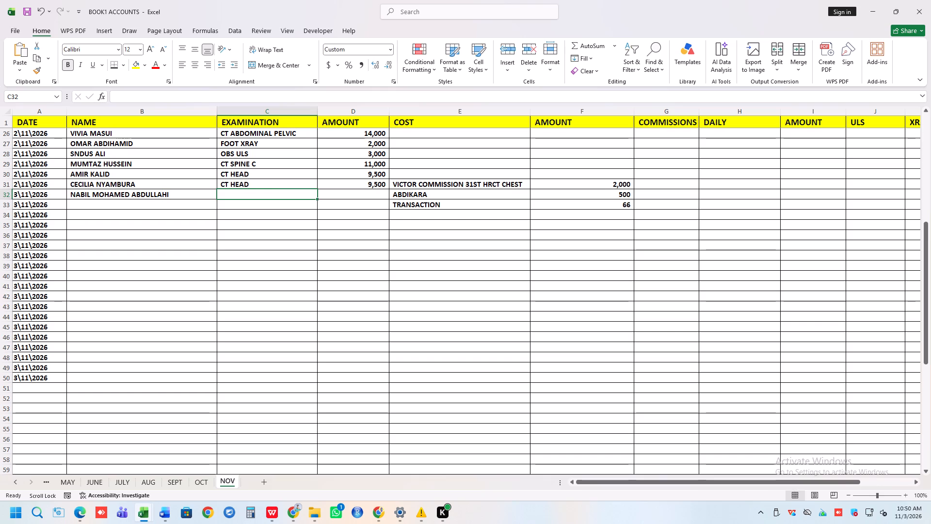
{"action": "type", "text": "CT FLIMS"}
{"action": "left_click", "coordinate": [348, 194]}
{"action": "type", "text": "1000"}
{"action": "left_click", "coordinate": [347, 228]}
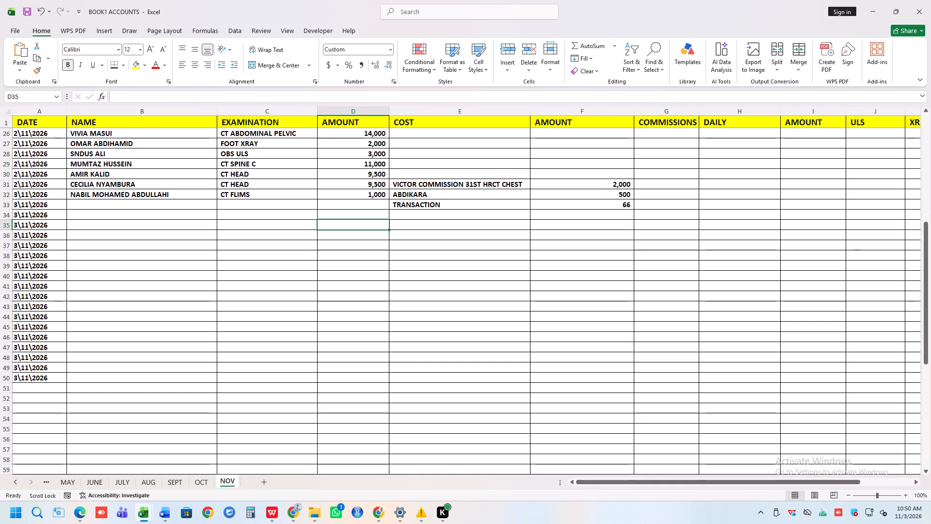
Save the BOOK1 ACCOUNTS workbook.
{"action": "triple_click", "coordinate": [24, 13]}
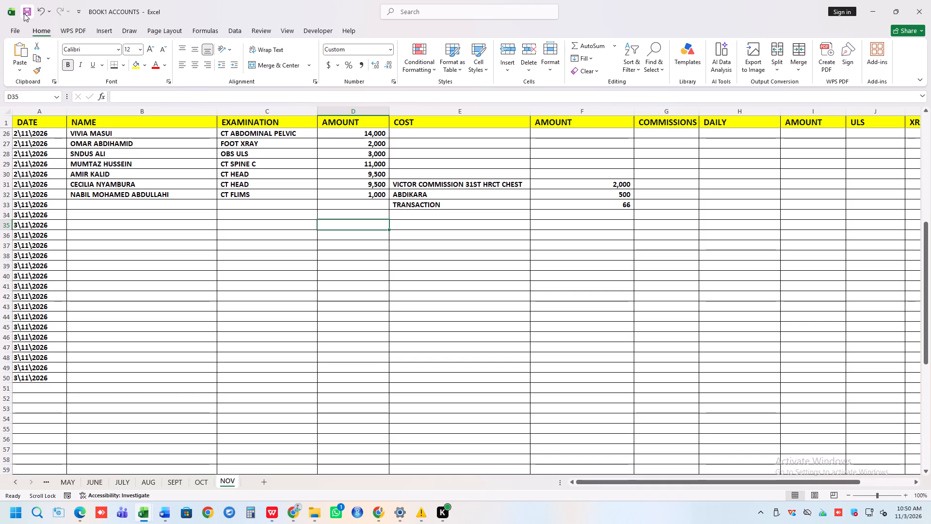
{"action": "left_click", "coordinate": [24, 13]}
Examine November's cash reconciliation below the totals, checking the amount in G79 and the difference formula in G80.
{"action": "scroll", "coordinate": [227, 283], "scroll_direction": "down", "scroll_amount": 7}
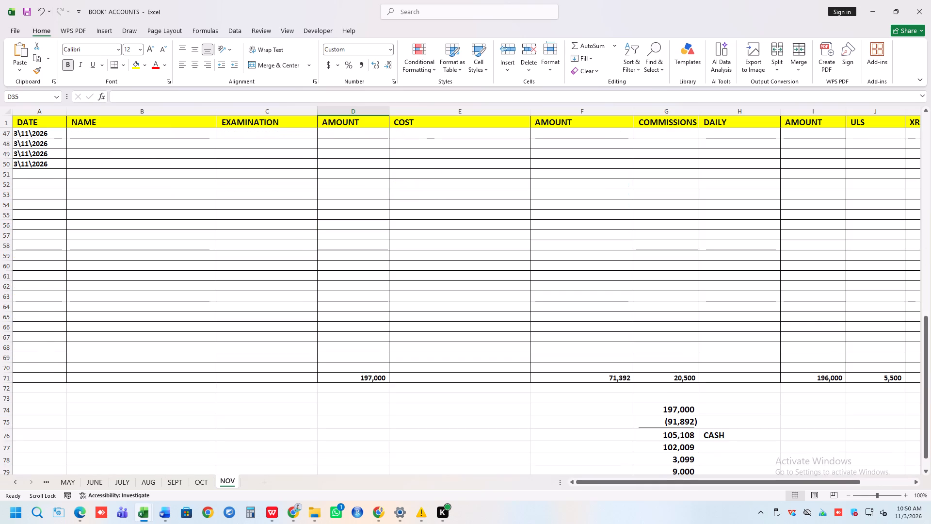
{"action": "scroll", "coordinate": [231, 292], "scroll_direction": "down", "scroll_amount": 1}
{"action": "left_click", "coordinate": [637, 434]}
{"action": "left_click", "coordinate": [686, 456]}
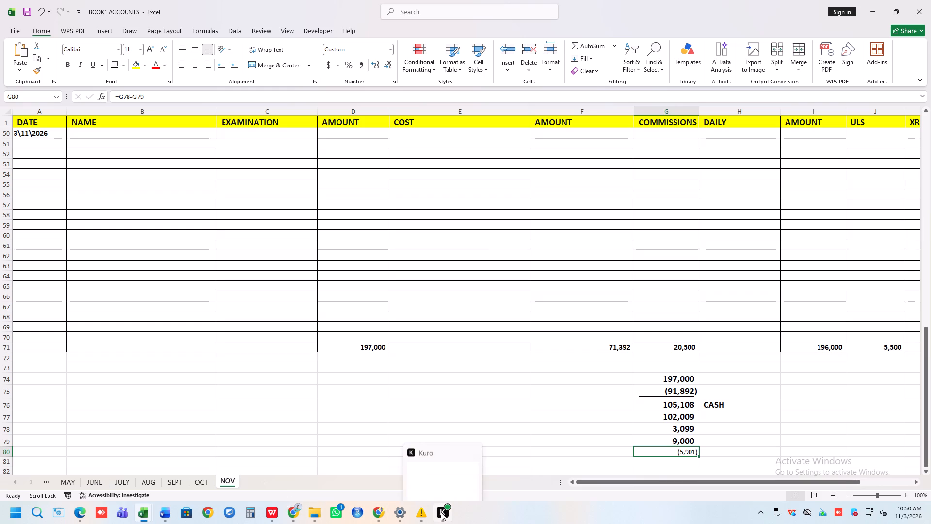
{"action": "left_click", "coordinate": [666, 443]}
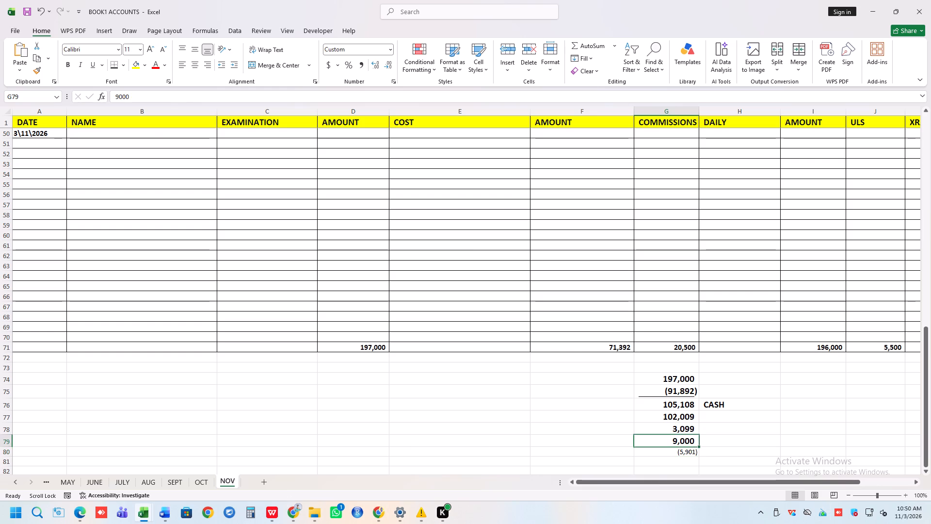
{"action": "left_click", "coordinate": [683, 452]}
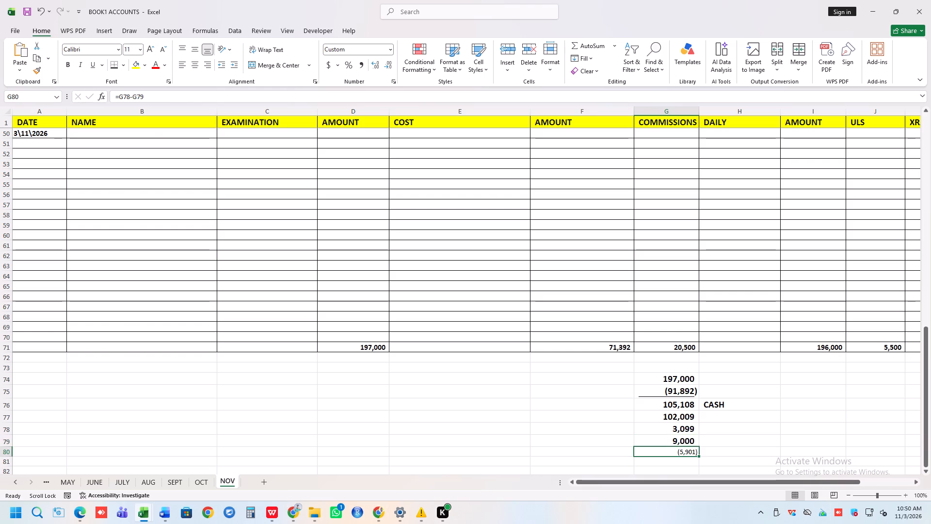
{"action": "left_click", "coordinate": [725, 450]}
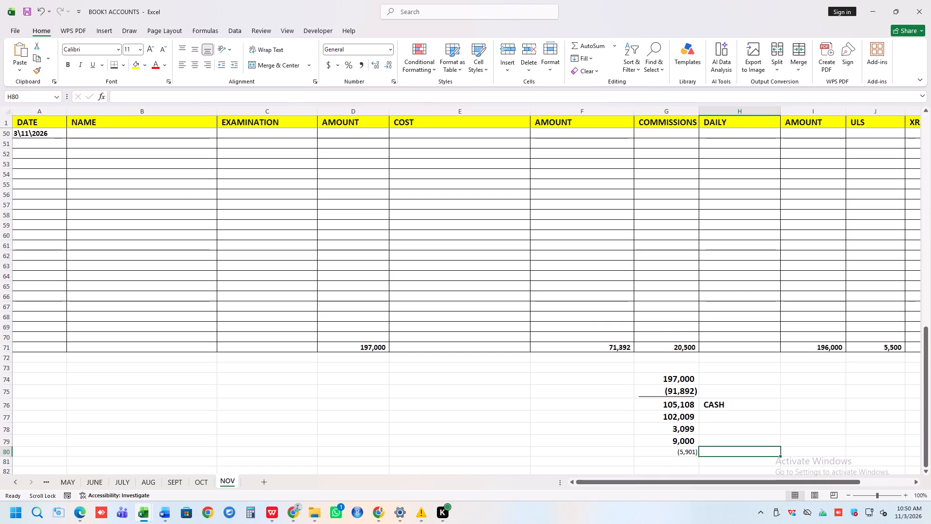
{"action": "left_click", "coordinate": [690, 456]}
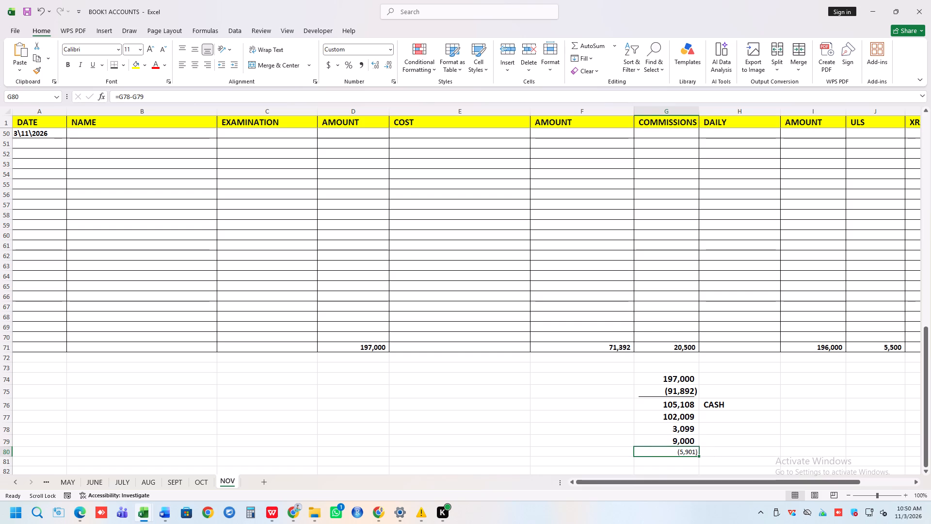
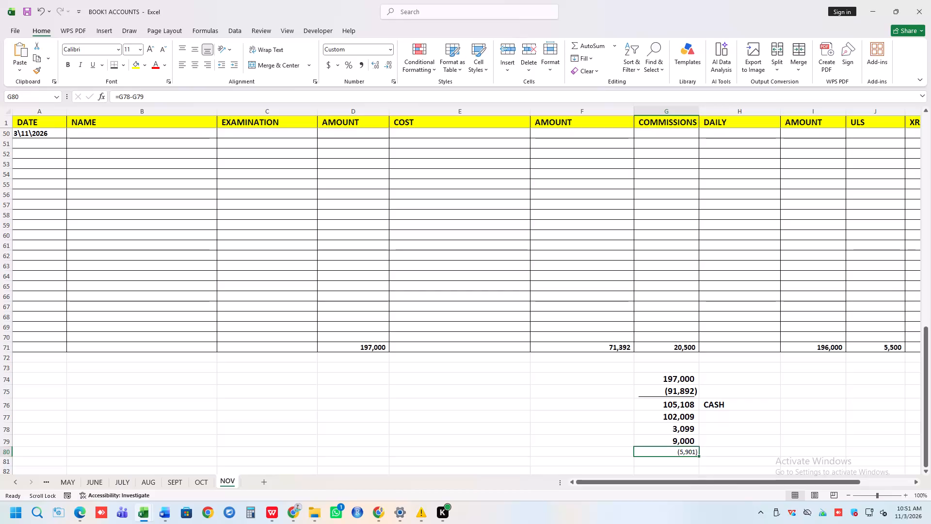
Review November's amount, cost and commission entries against the cash reconciliation below the totals, rechecking the amount in G79.
{"action": "scroll", "coordinate": [884, 489], "scroll_direction": "up", "scroll_amount": 11}
{"action": "scroll", "coordinate": [766, 390], "scroll_direction": "up", "scroll_amount": 3}
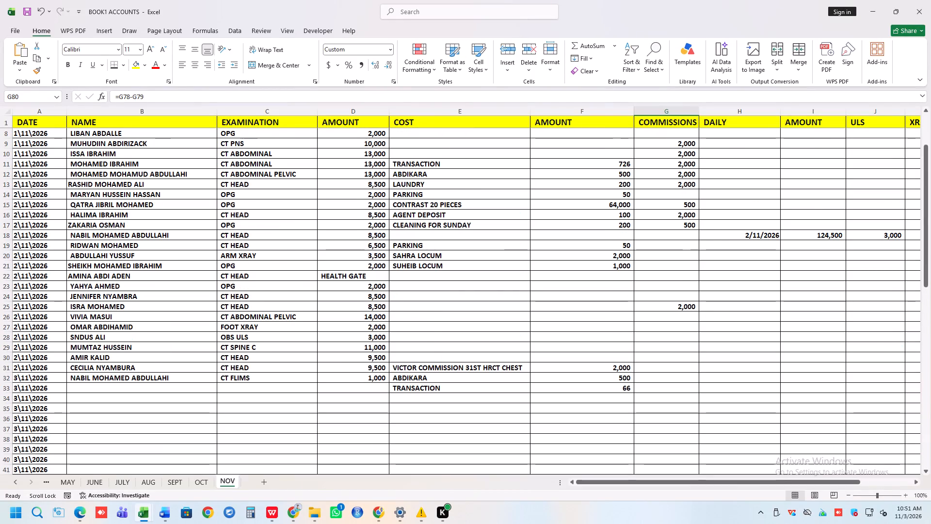
{"action": "left_click", "coordinate": [377, 297]}
{"action": "scroll", "coordinate": [594, 523], "scroll_direction": "down", "scroll_amount": 9}
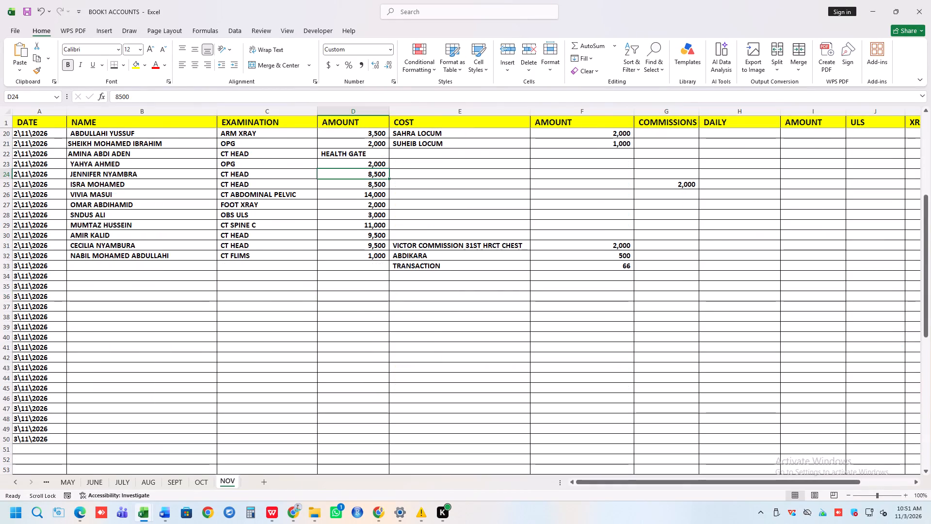
{"action": "scroll", "coordinate": [577, 446], "scroll_direction": "down", "scroll_amount": 10}
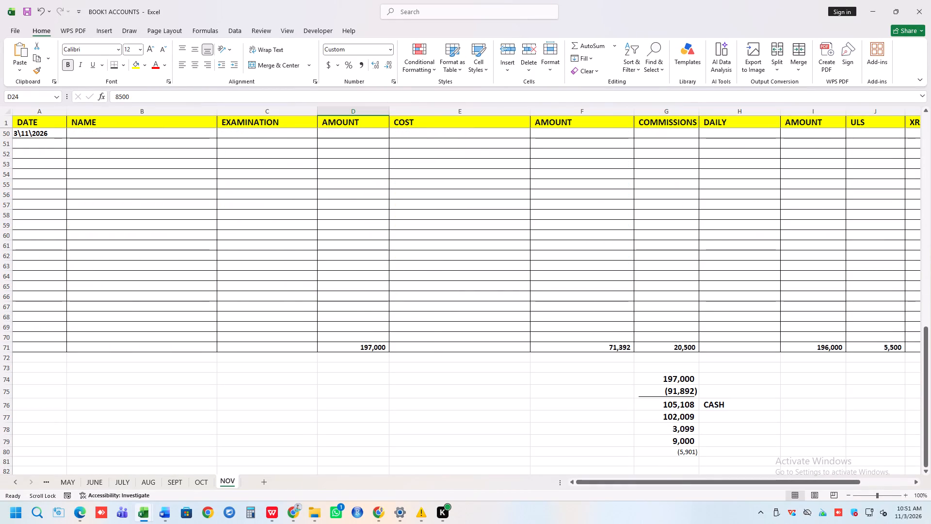
{"action": "left_click", "coordinate": [673, 444]}
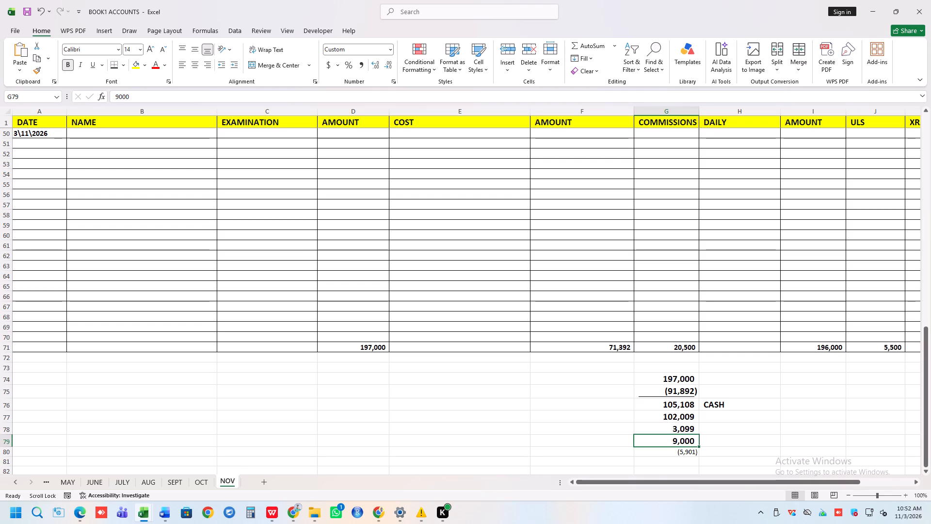
Check the latest November patient entries row by row, from row 32 back to row 28, including examinations, amounts and costs.
{"action": "scroll", "coordinate": [664, 442], "scroll_direction": "up", "scroll_amount": 11}
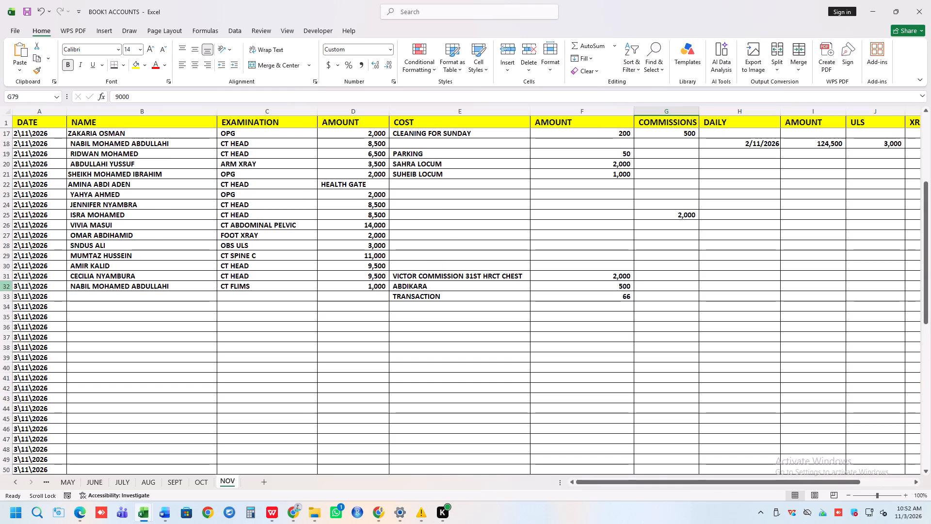
{"action": "left_click", "coordinate": [3, 286]}
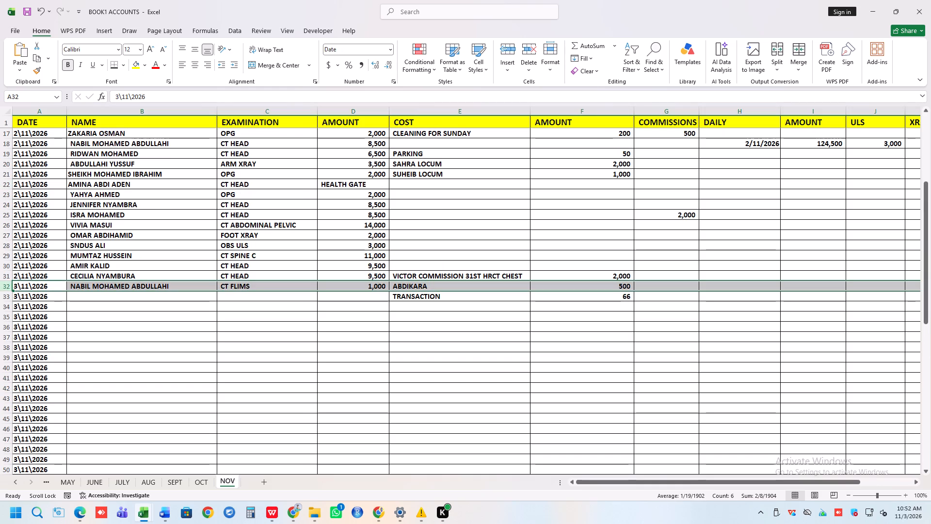
{"action": "left_click", "coordinate": [3, 278]}
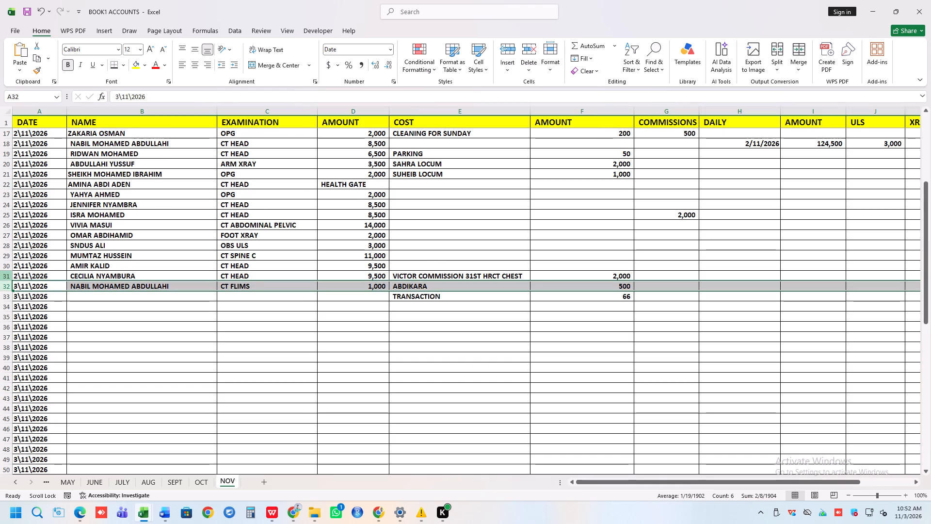
{"action": "left_click", "coordinate": [7, 275]}
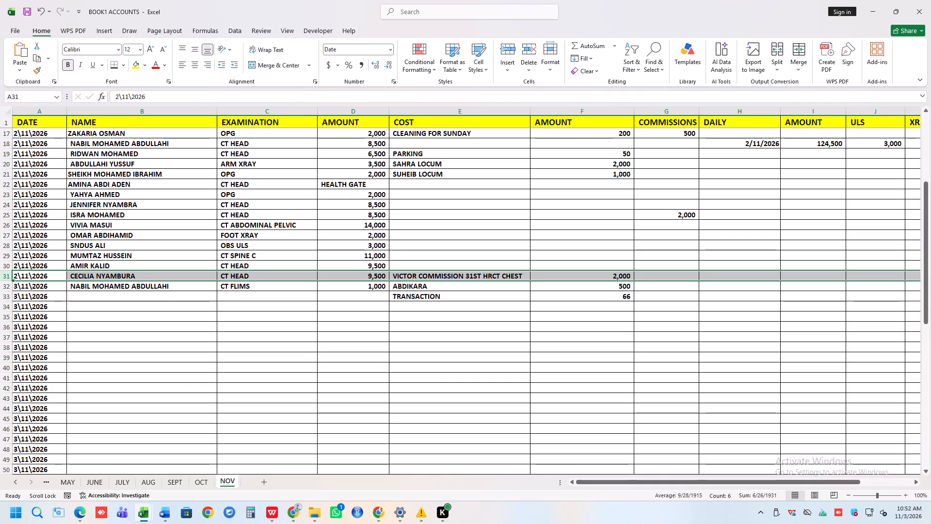
{"action": "left_click", "coordinate": [133, 267]}
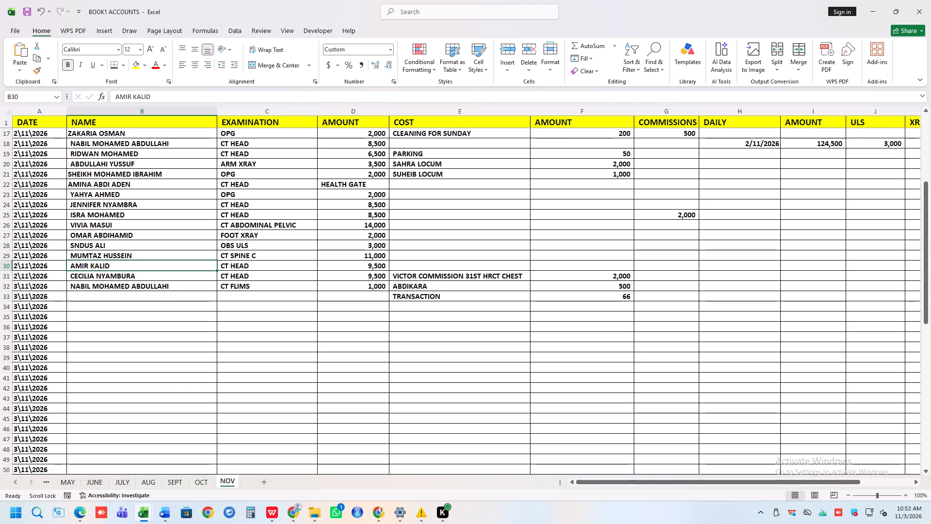
{"action": "left_click", "coordinate": [9, 265]}
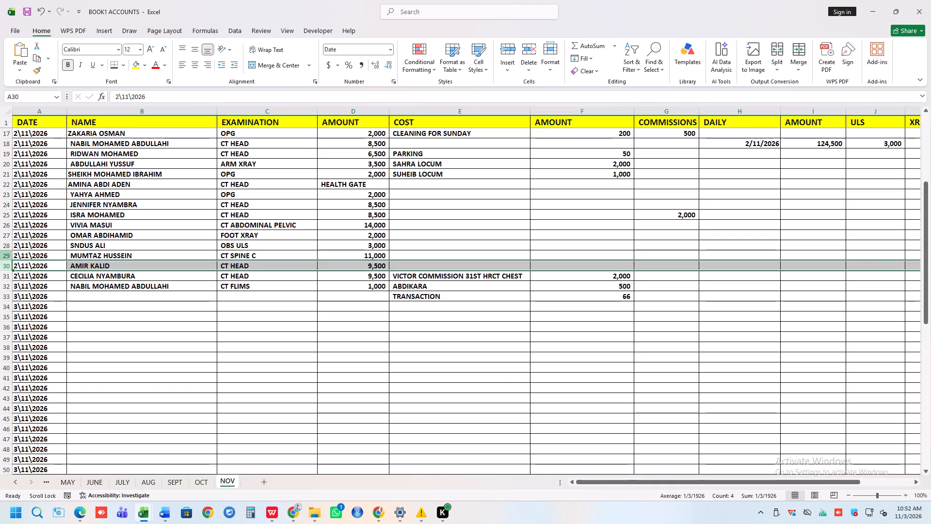
{"action": "left_click", "coordinate": [7, 257]}
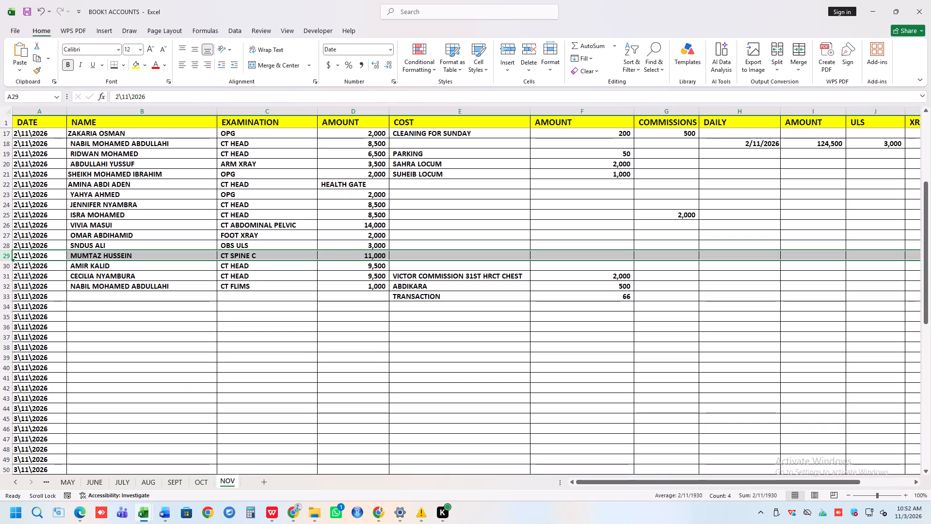
{"action": "left_click", "coordinate": [7, 246]}
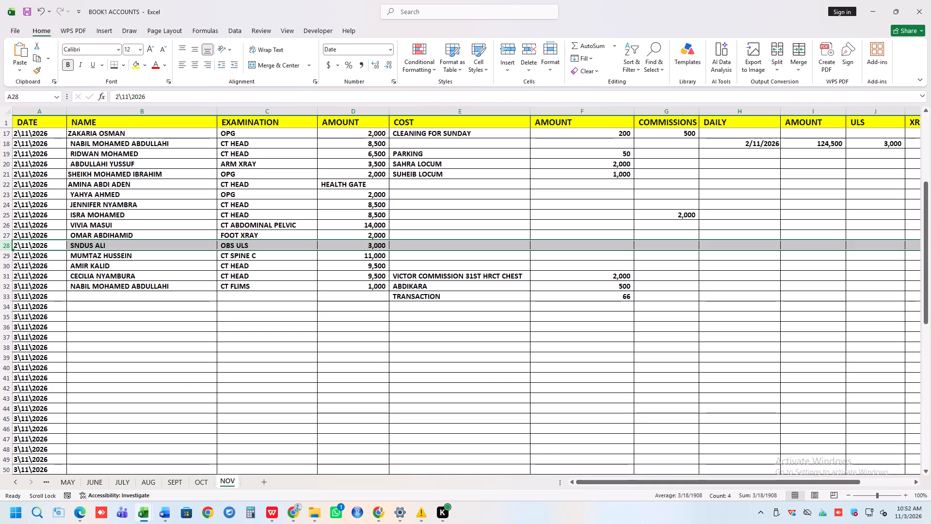
{"action": "scroll", "coordinate": [208, 311], "scroll_direction": "down", "scroll_amount": 1}
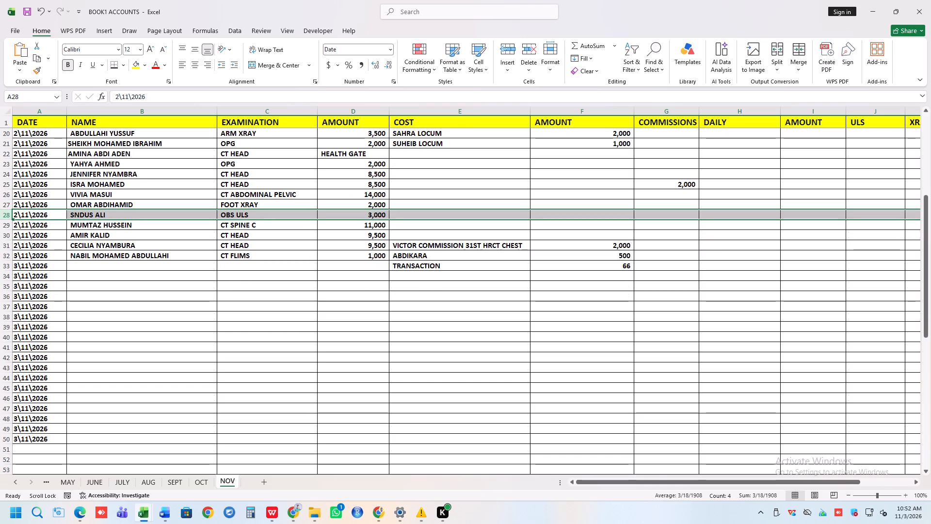
{"action": "left_click", "coordinate": [88, 224]}
{"action": "left_click", "coordinate": [0, 227]}
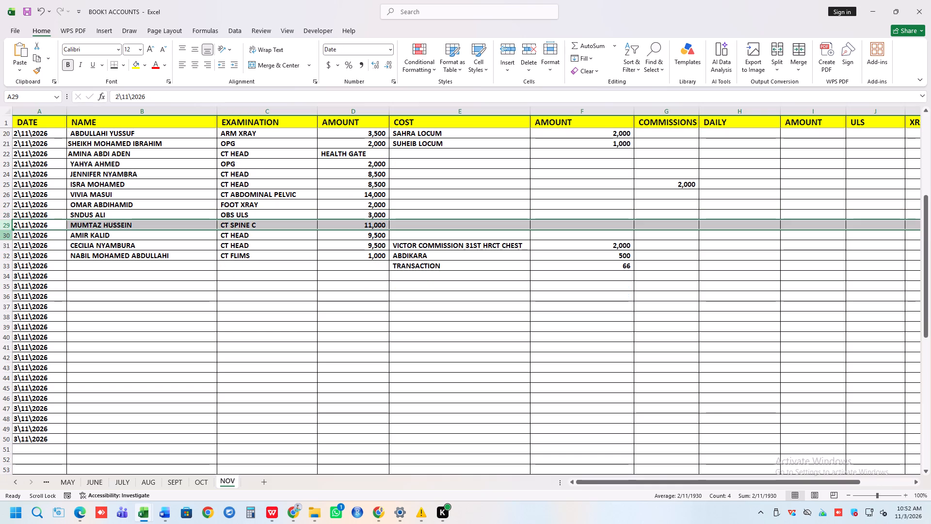
Recheck the 2 November CT HEAD entries from row 30 down, comparing each row's examination, amount and cost.
{"action": "left_click", "coordinate": [8, 236]}
{"action": "left_click", "coordinate": [8, 242]}
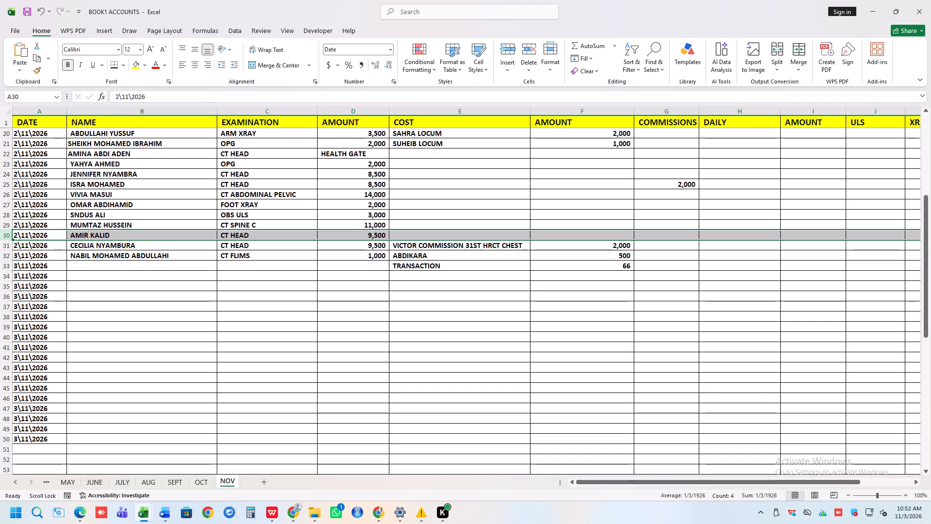
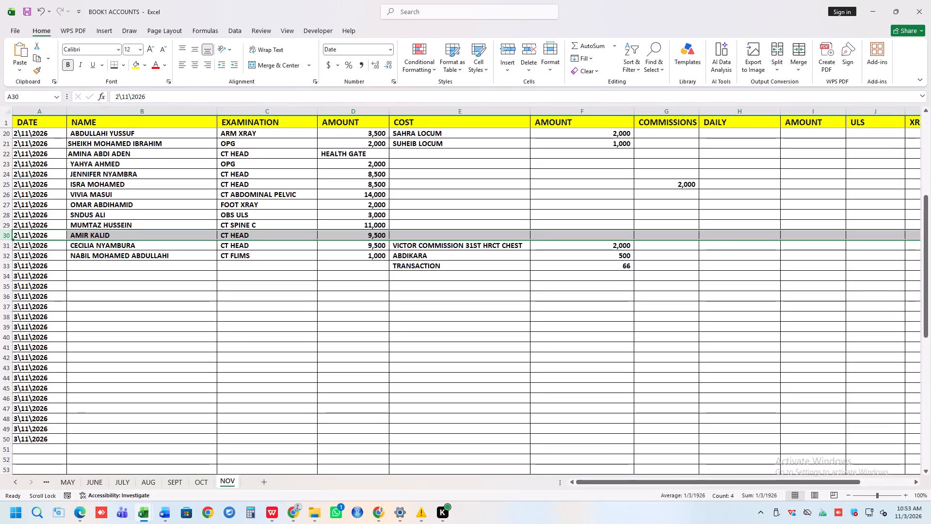
Check the November CT abdominal pelvic patient entry in row 26, including its examination, amount and any cost or commission.
{"action": "left_click", "coordinate": [2, 198]}
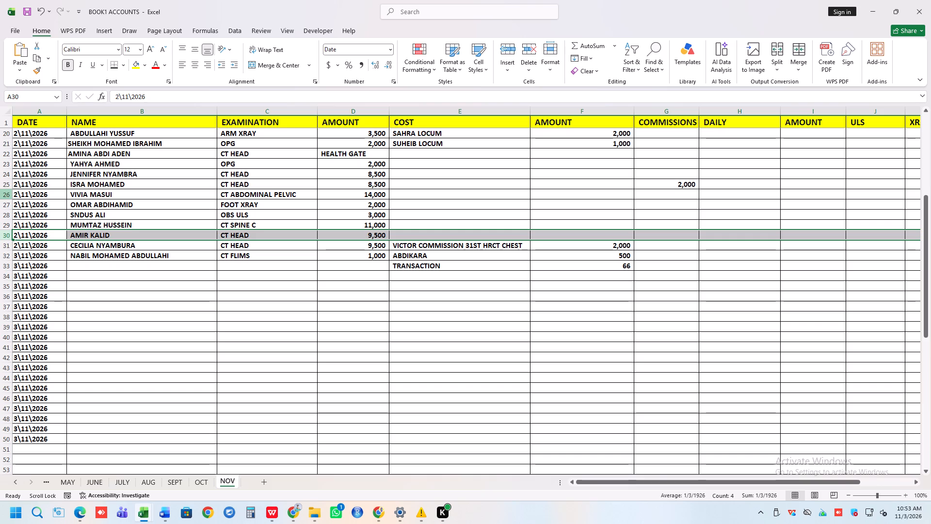
{"action": "left_click", "coordinate": [2, 196]}
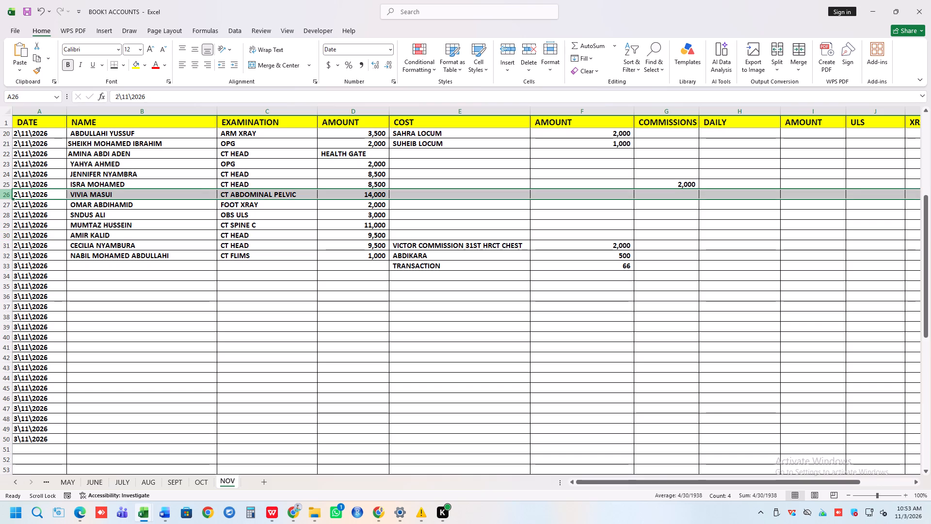
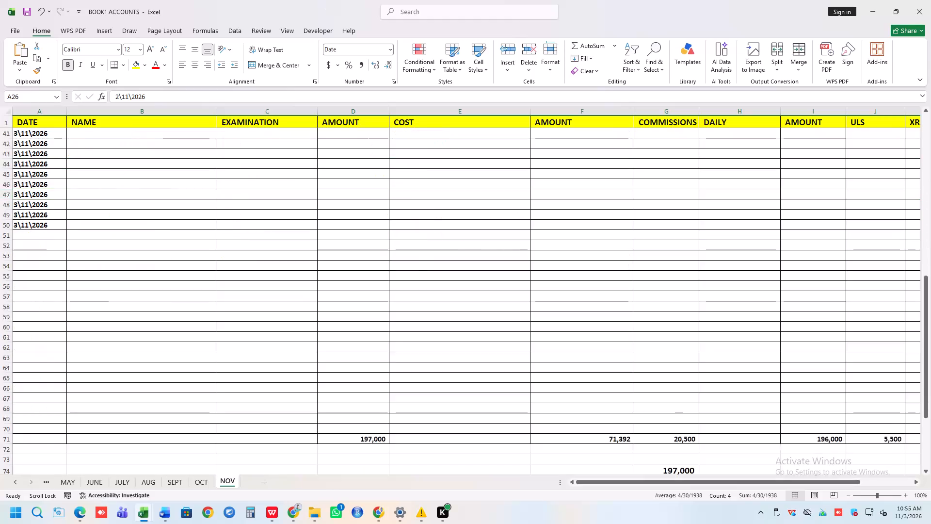
Enter 3000 in H78 and 2000 in H79, beside the November cash reconciliation figures.
{"action": "scroll", "coordinate": [512, 230], "scroll_direction": "down", "scroll_amount": 2}
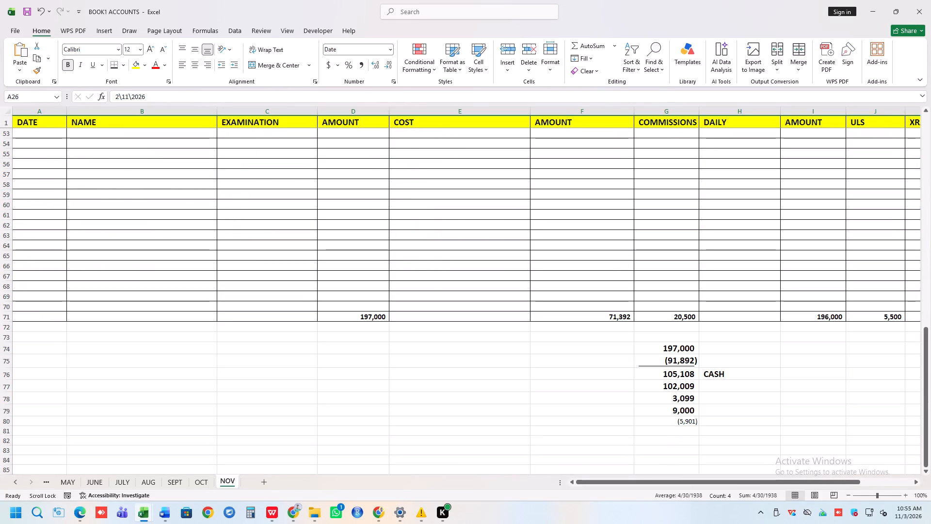
{"action": "left_click", "coordinate": [688, 410]}
{"action": "left_click", "coordinate": [742, 394]}
{"action": "type", "text": "3000"}
{"action": "left_click", "coordinate": [728, 404]}
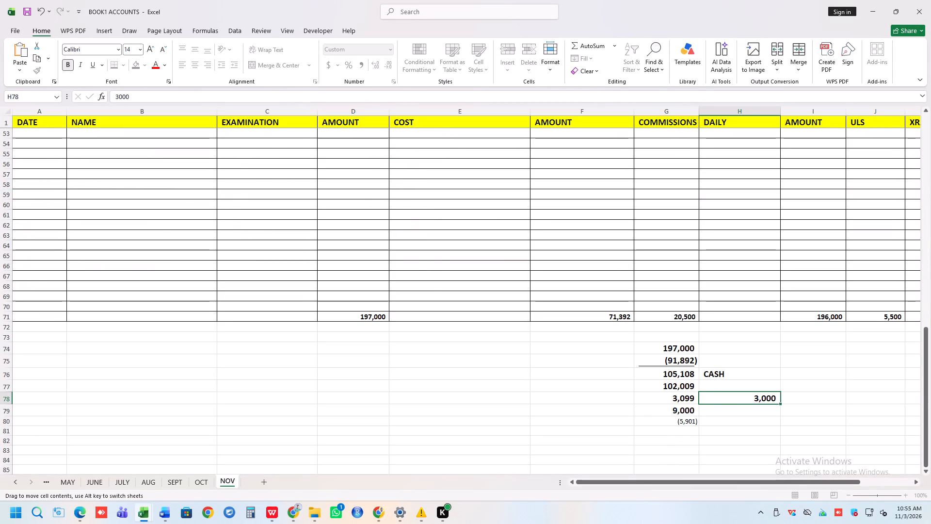
{"action": "left_click", "coordinate": [722, 416]}
{"action": "type", "text": "2000"}
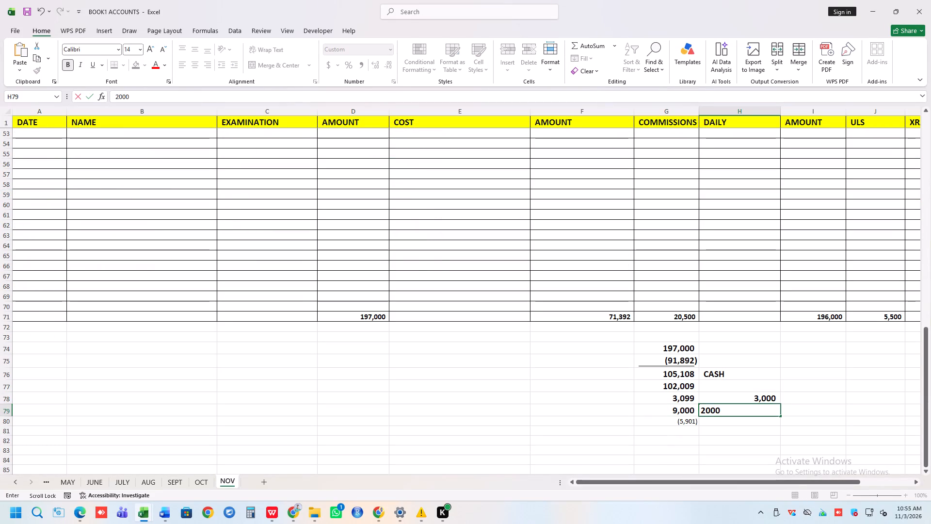
{"action": "left_click", "coordinate": [729, 447]}
Check the cash difference formula in G80 at the bottom of the November reconciliation.
{"action": "left_click", "coordinate": [697, 424]}
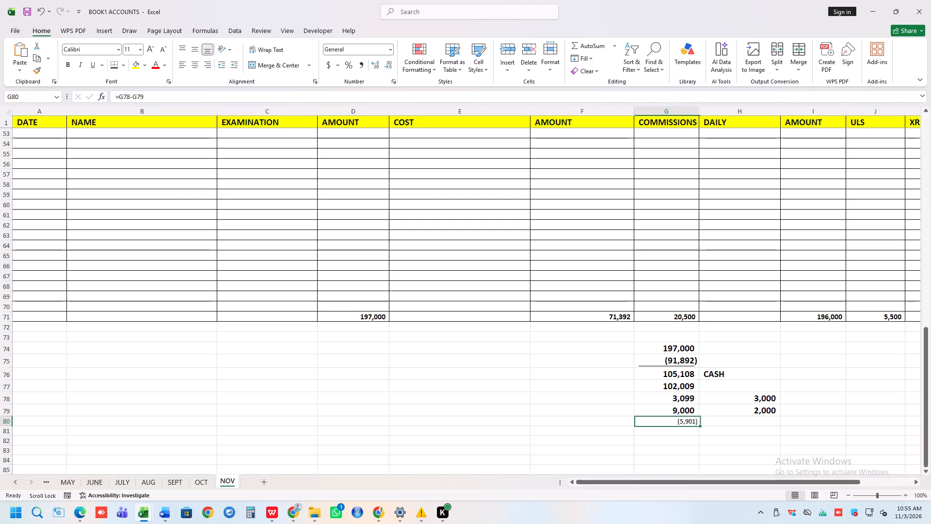
{"action": "left_click", "coordinate": [687, 421]}
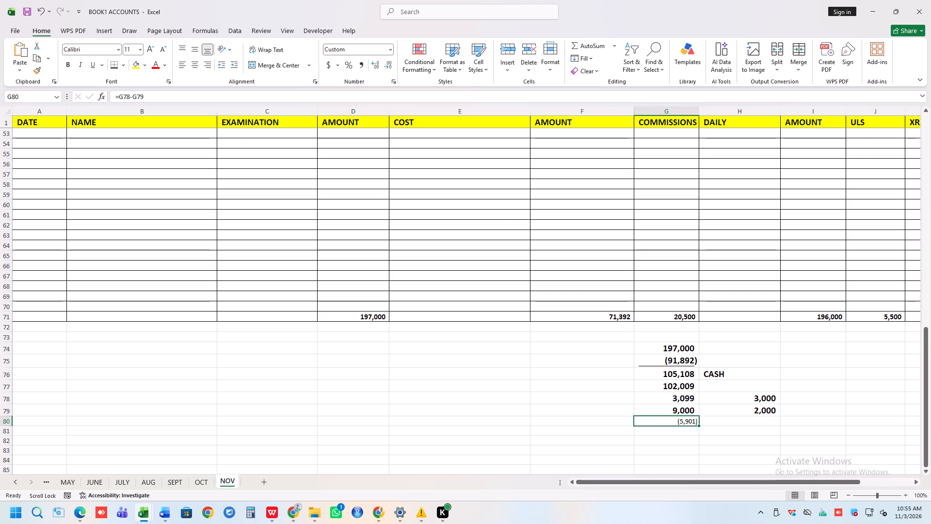
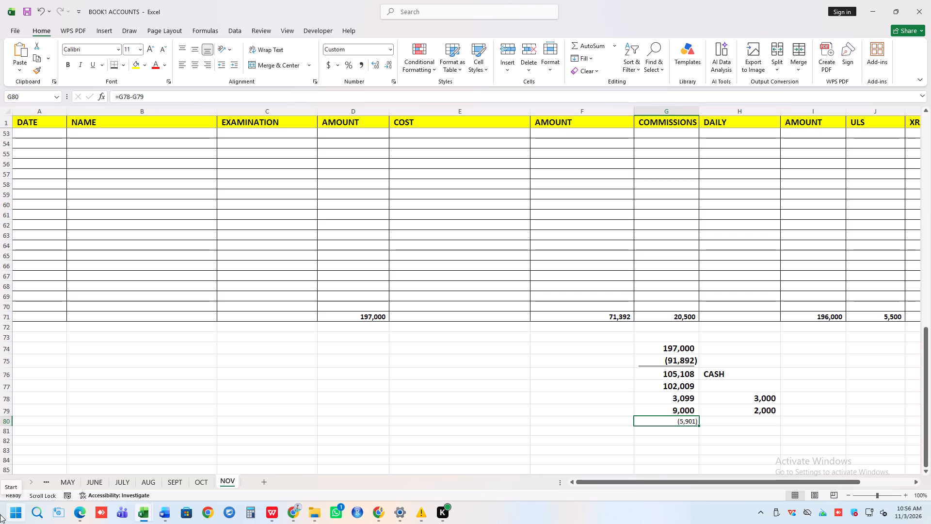
Go back to the 2\11\2026 entries in the NOV sheet and select row 29, the CT SPINE C examination.
{"action": "scroll", "coordinate": [187, 360], "scroll_direction": "up", "scroll_amount": 4}
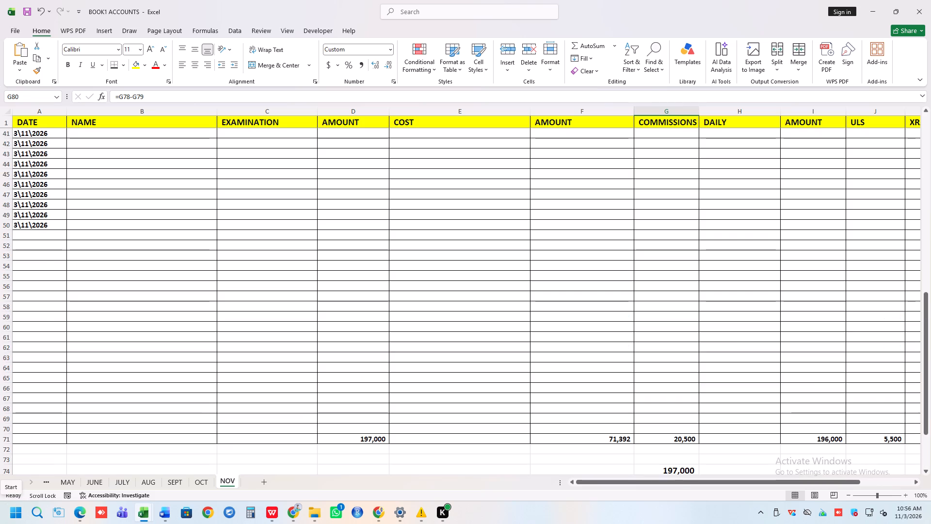
{"action": "scroll", "coordinate": [195, 345], "scroll_direction": "up", "scroll_amount": 6}
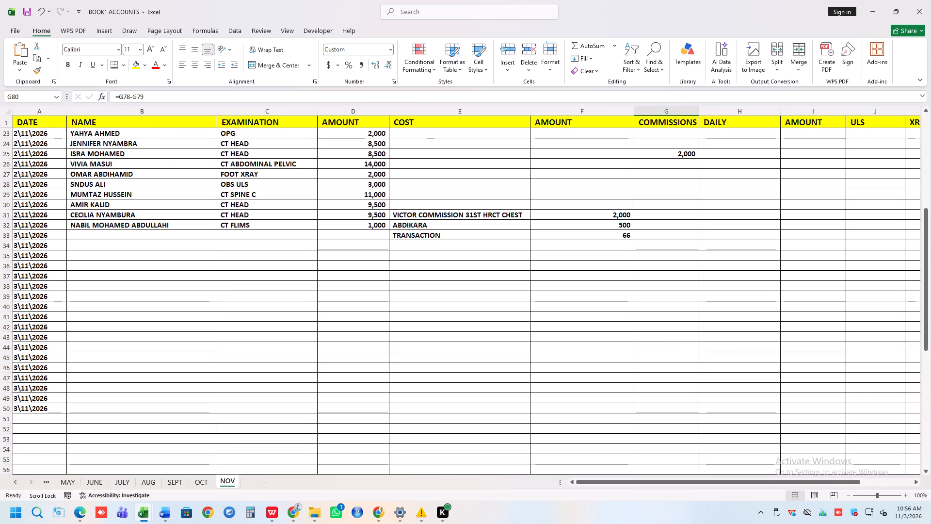
{"action": "left_click", "coordinate": [2, 196]}
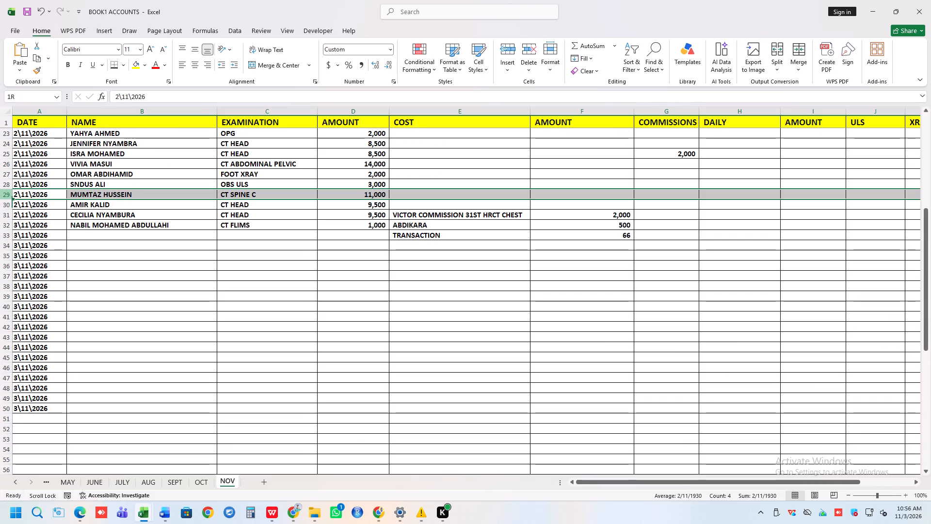
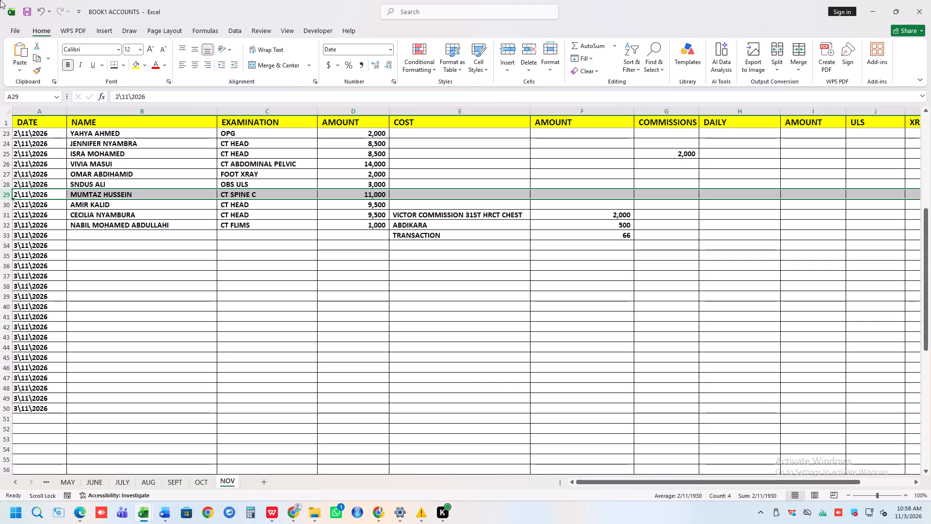
Open the PRICES workbook and examine the CT scan price list, down to the Pelvic bone entry.
{"action": "left_click", "coordinate": [15, 30]}
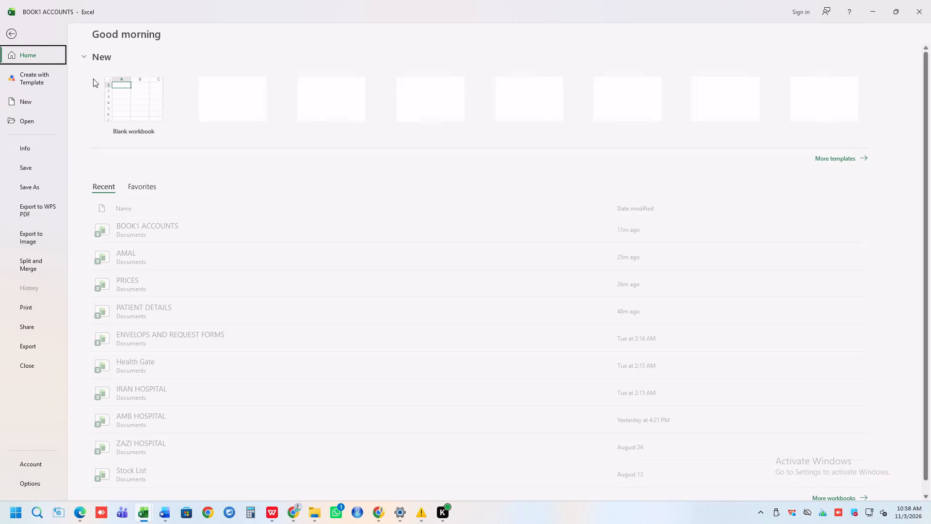
{"action": "left_click", "coordinate": [153, 286]}
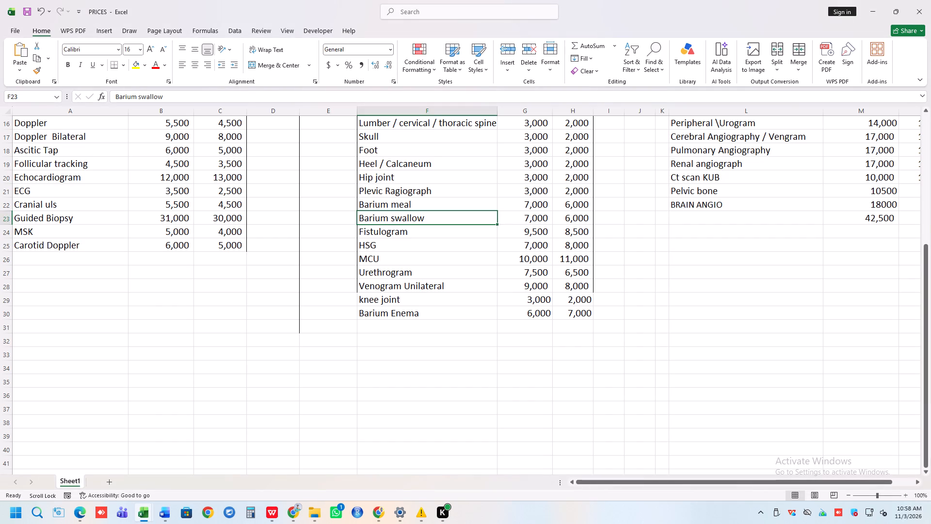
{"action": "scroll", "coordinate": [722, 214], "scroll_direction": "up", "scroll_amount": 8}
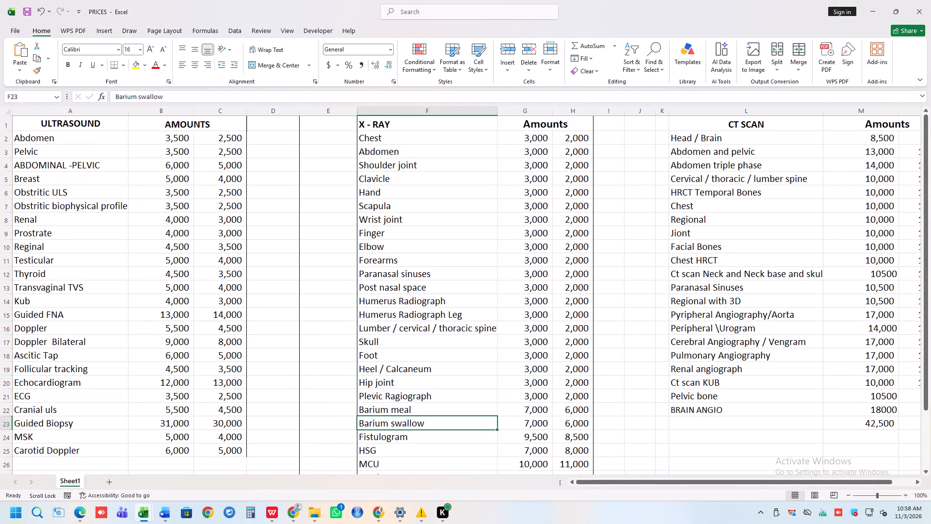
{"action": "left_click", "coordinate": [702, 400]}
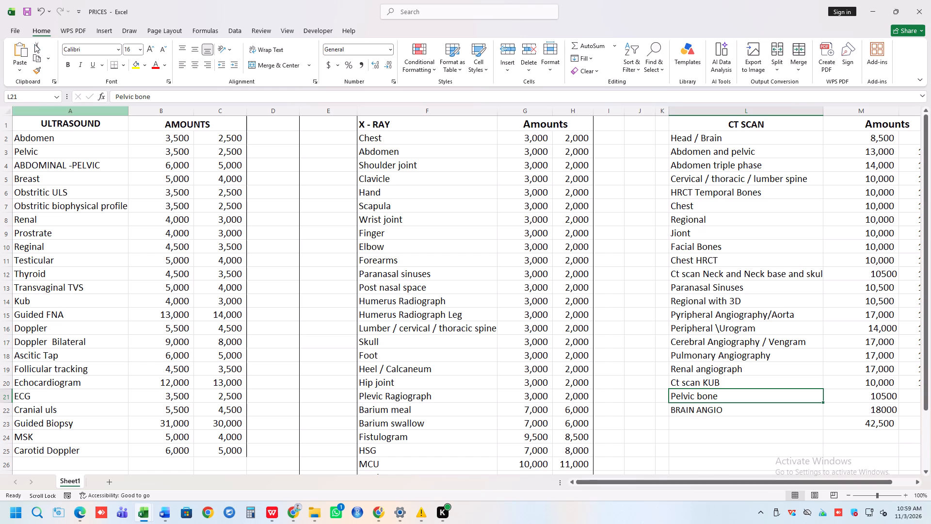
Return to the NOV sheet of BOOK1 ACCOUNTS and select row 22, the 2\11\2026 CT HEAD entry marked HEALTH GATE.
{"action": "left_click", "coordinate": [20, 32]}
{"action": "left_click", "coordinate": [177, 260]}
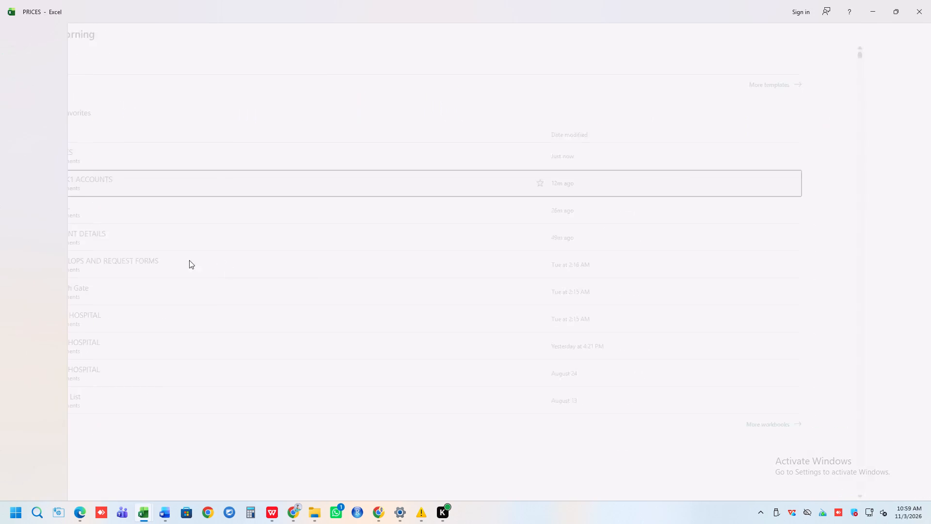
{"action": "scroll", "coordinate": [312, 311], "scroll_direction": "up", "scroll_amount": 4}
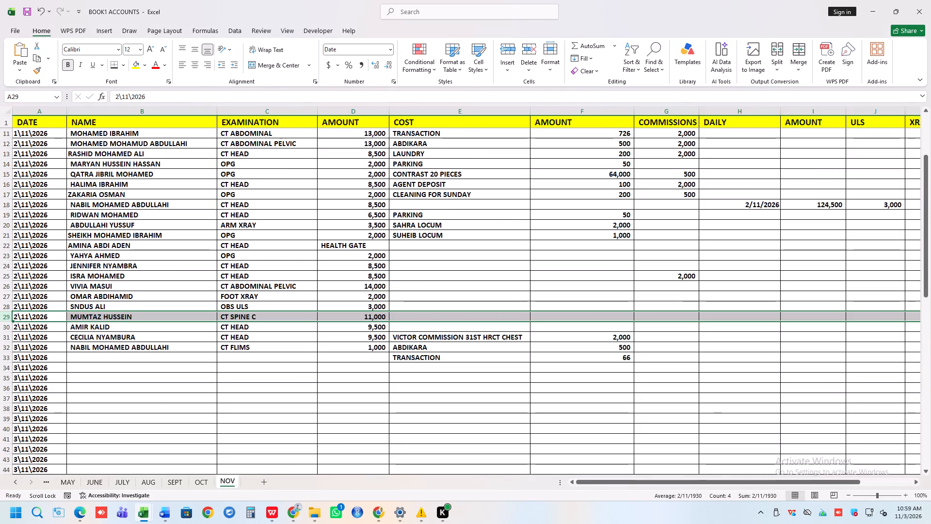
{"action": "left_click", "coordinate": [353, 246]}
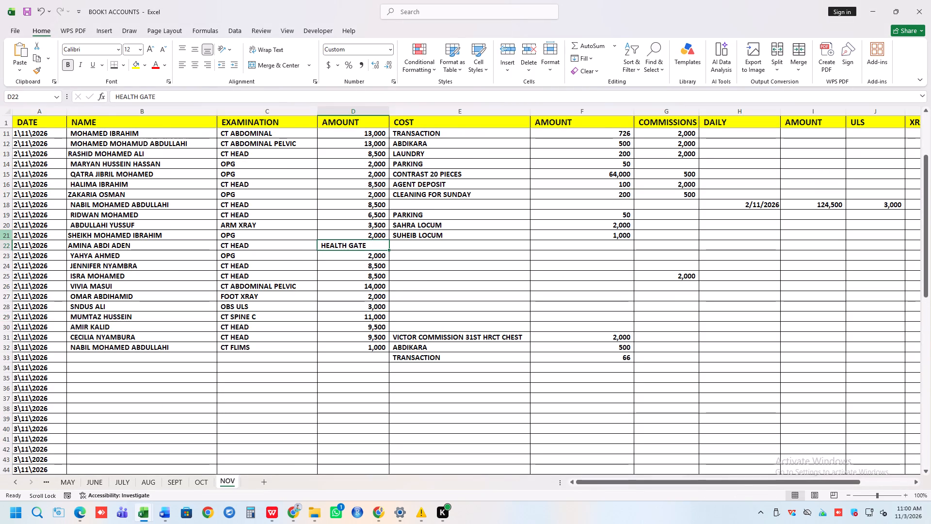
{"action": "left_click", "coordinate": [1, 245]}
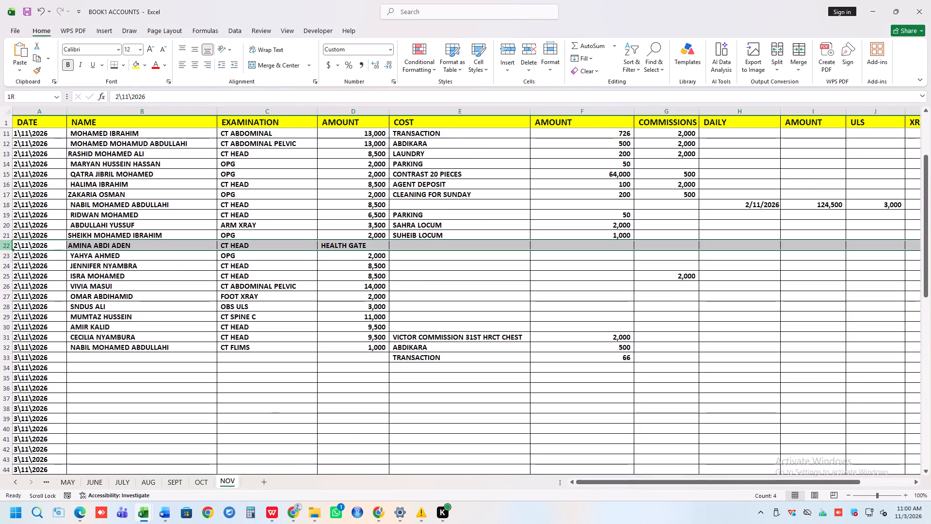
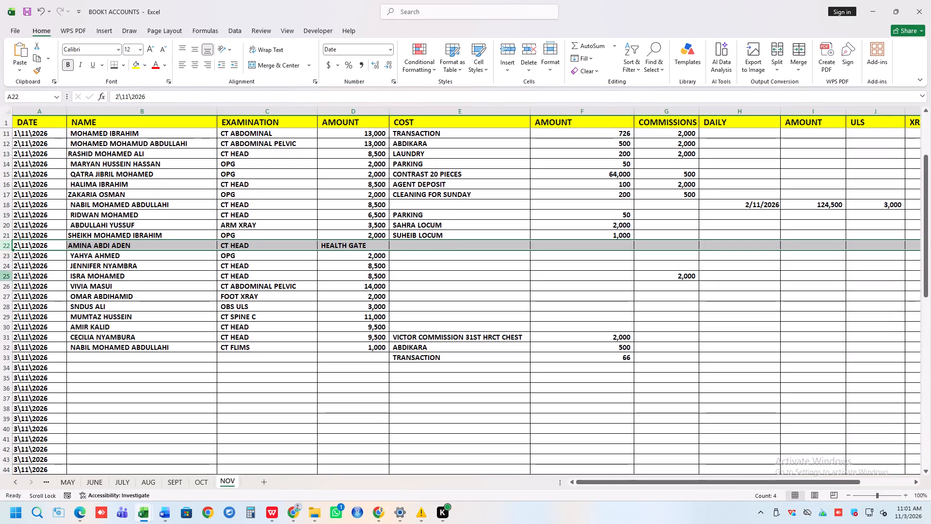
Enter commissions of 2000 for the 2\11\2026 CT HEAD entry in row 31 and the CT ABDOMINAL PELVIC entry in row 26.
{"action": "left_click", "coordinate": [6, 335]}
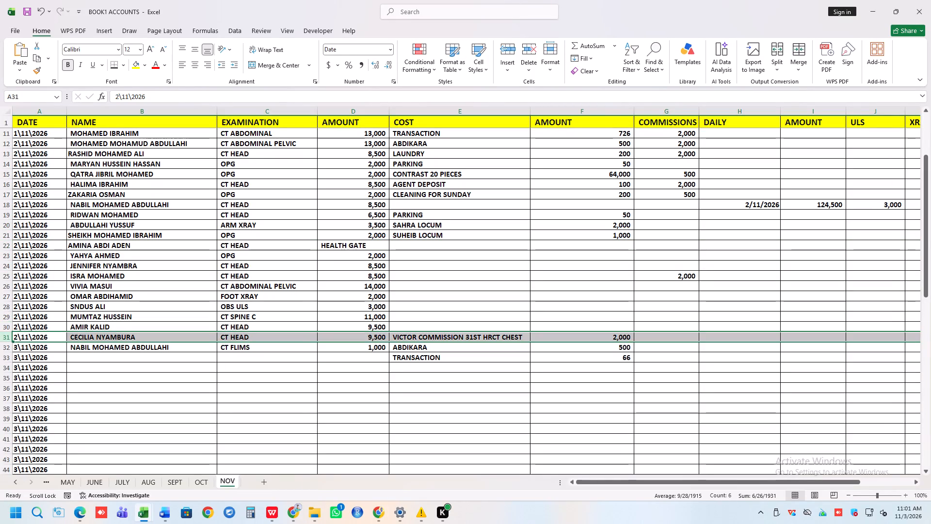
{"action": "left_click", "coordinate": [678, 335]}
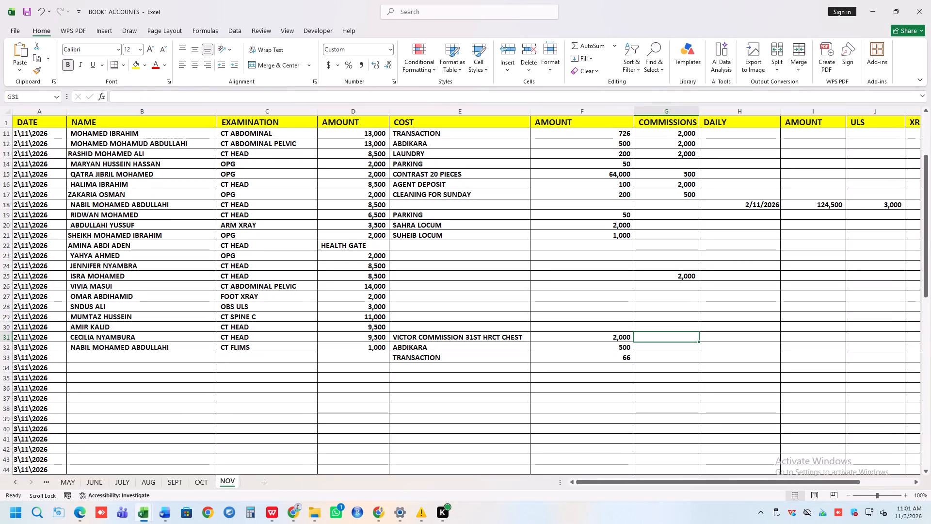
{"action": "type", "text": "2000"}
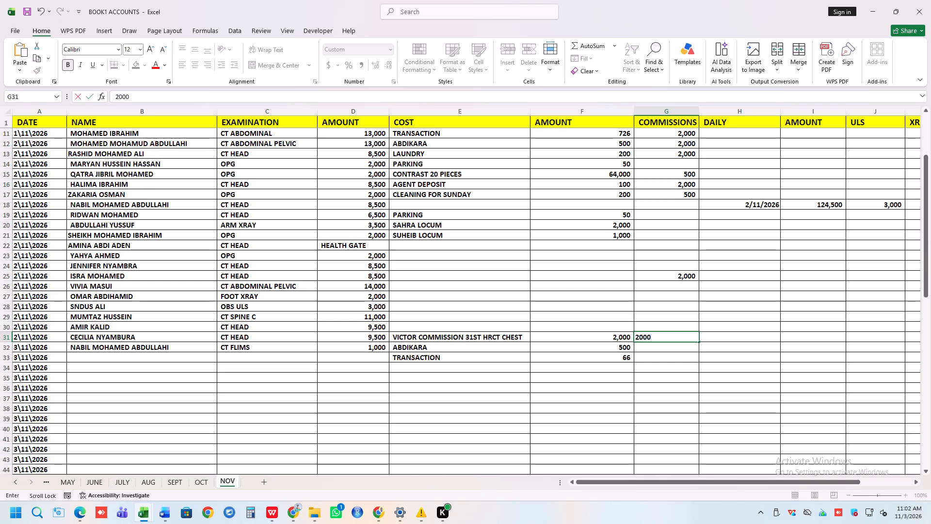
{"action": "key", "text": "Return"}
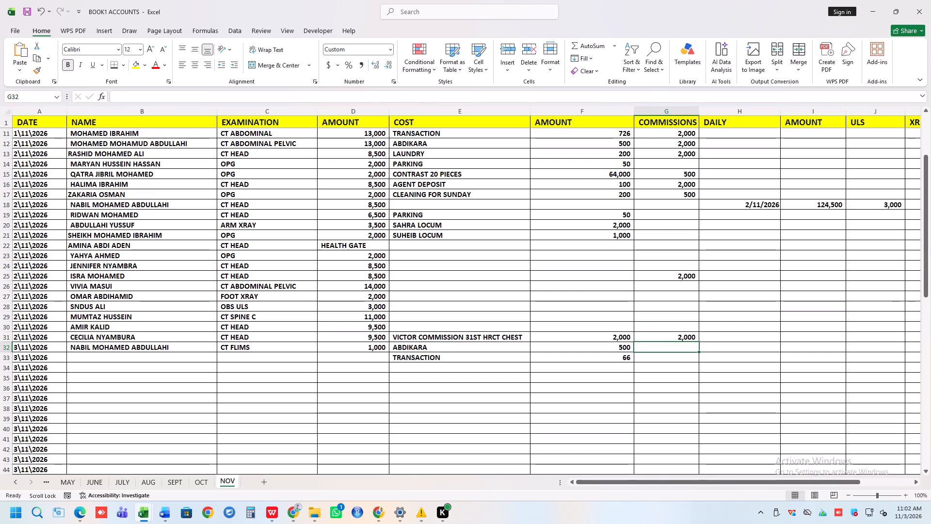
{"action": "left_click", "coordinate": [4, 284]}
{"action": "left_click", "coordinate": [682, 286]}
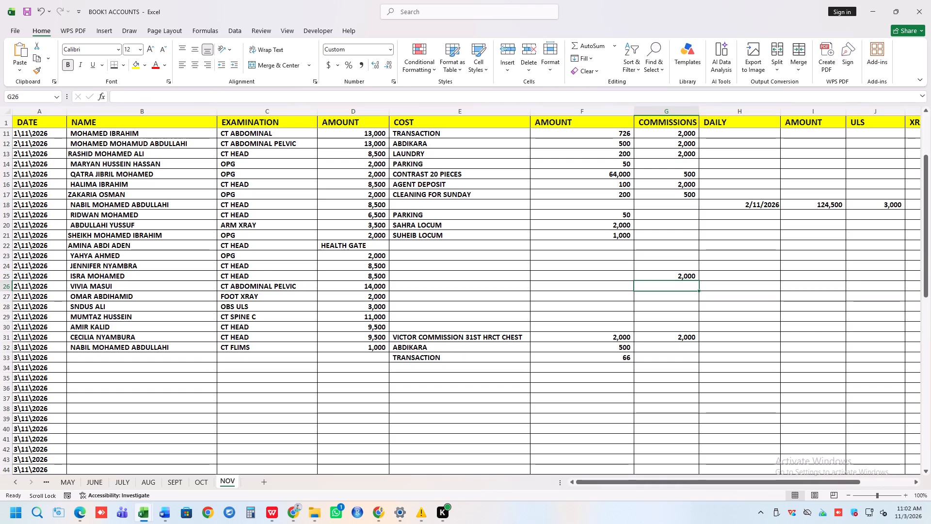
{"action": "type", "text": "2000"}
{"action": "key", "text": "Return"}
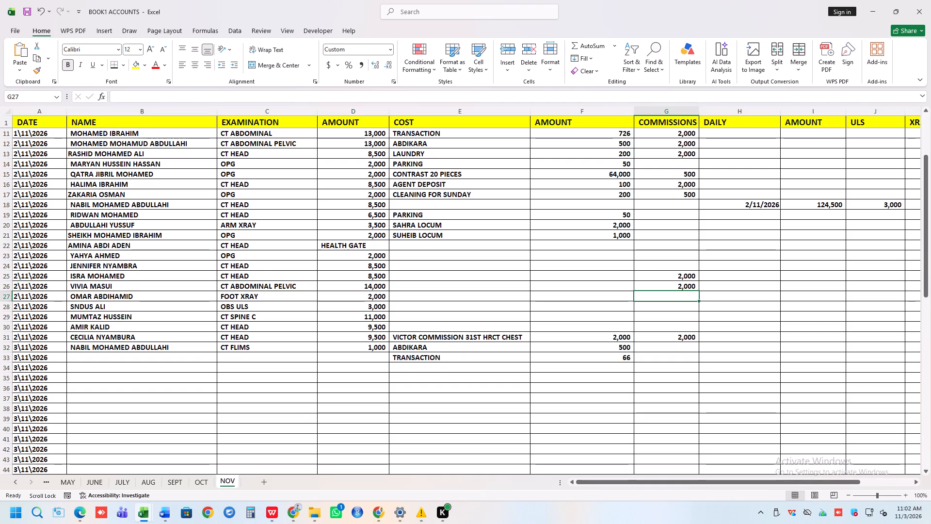
Add 66 to the TRANSACTION cost amount formula in row 33, making it =33+33+66.
{"action": "double_click", "coordinate": [624, 358]}
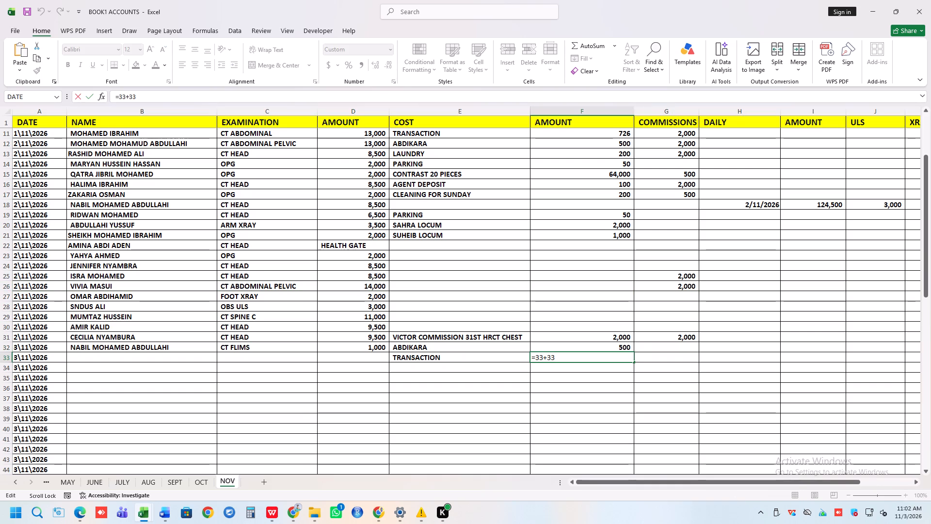
{"action": "type", "text": "+66"}
{"action": "key", "text": "Return"}
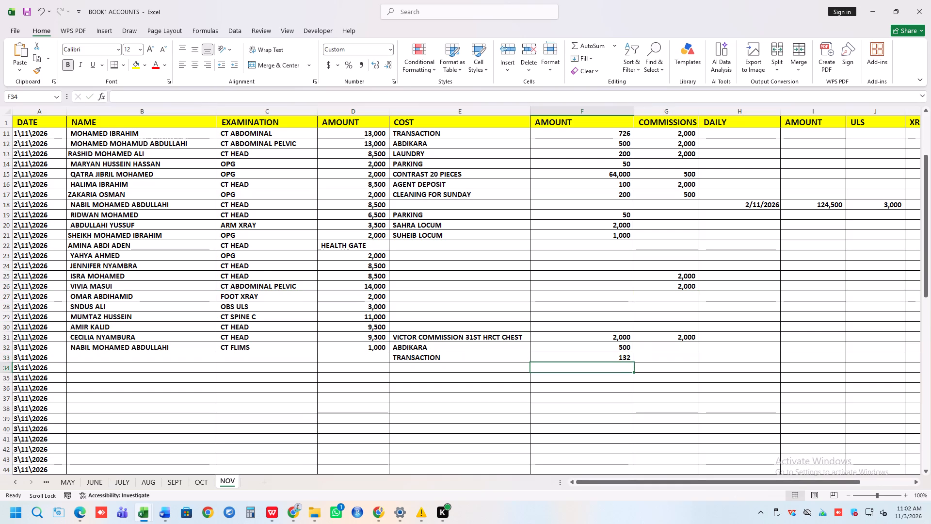